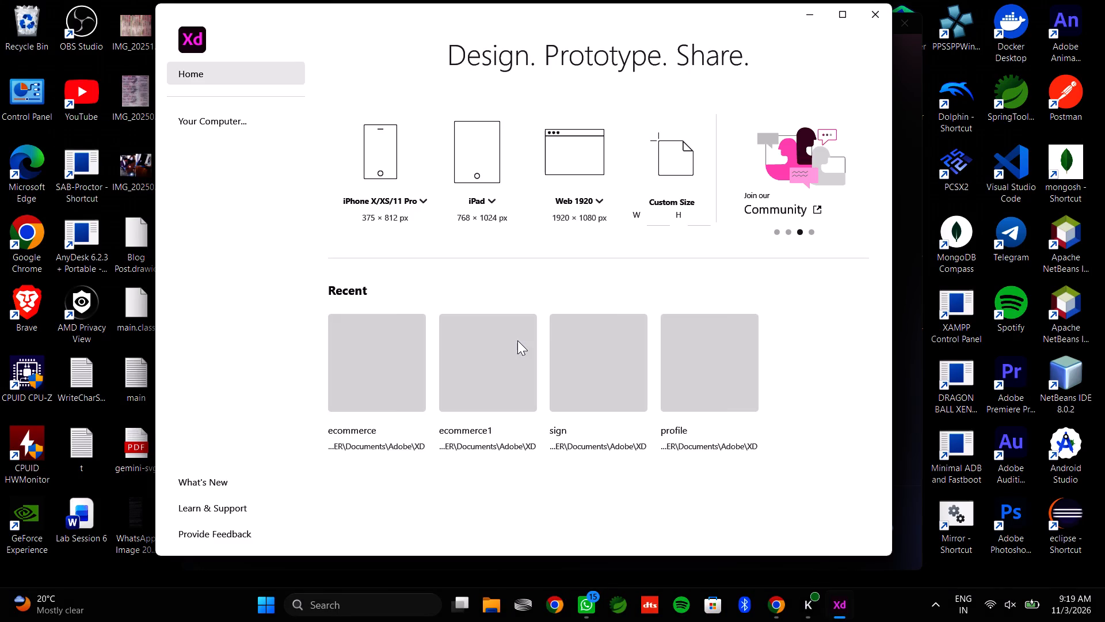
Open the recent ecommerce design file and maximize its window.
click(394, 362)
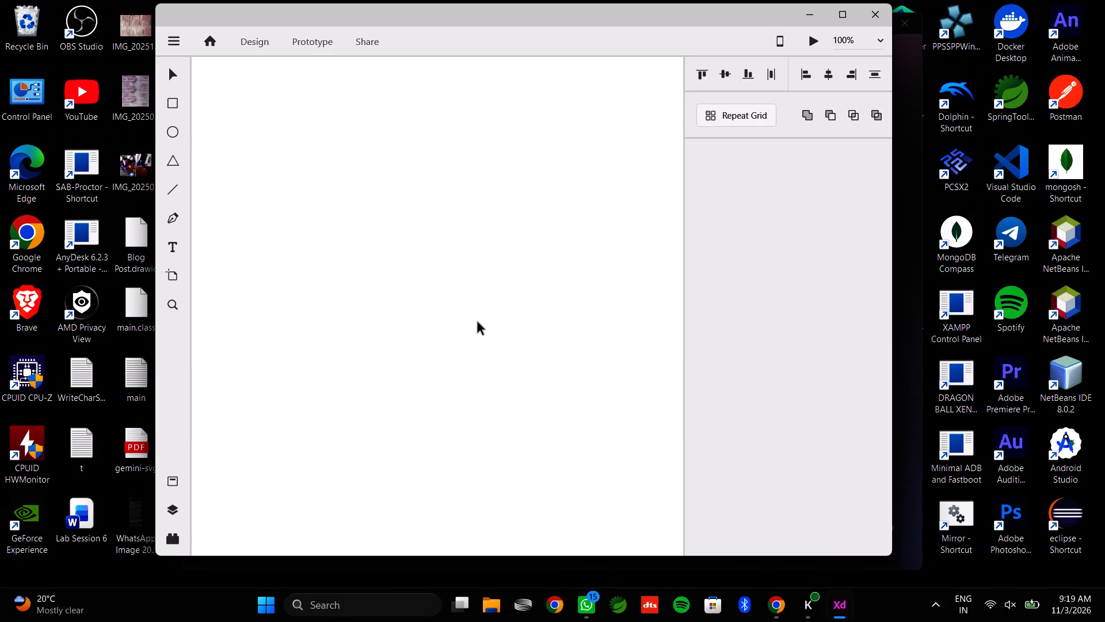
click(848, 22)
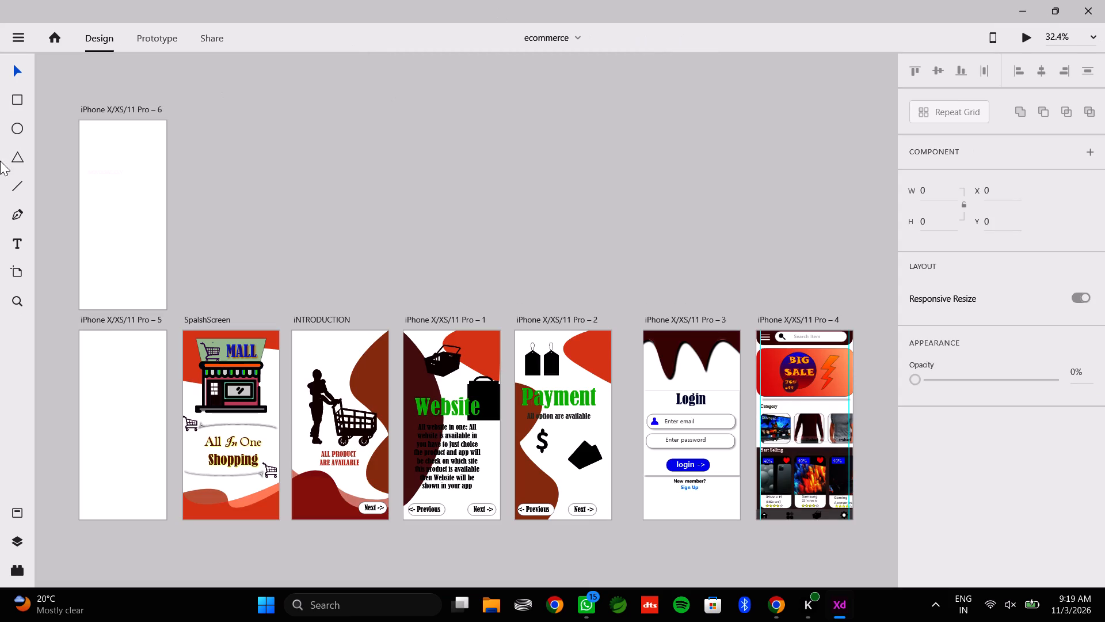
Start a Pen path with four anchor points in a nearly horizontal row on the empty canvas above the SplashScreen and iNTRODUCTION artboards.
click(18, 217)
click(220, 114)
click(269, 116)
click(314, 116)
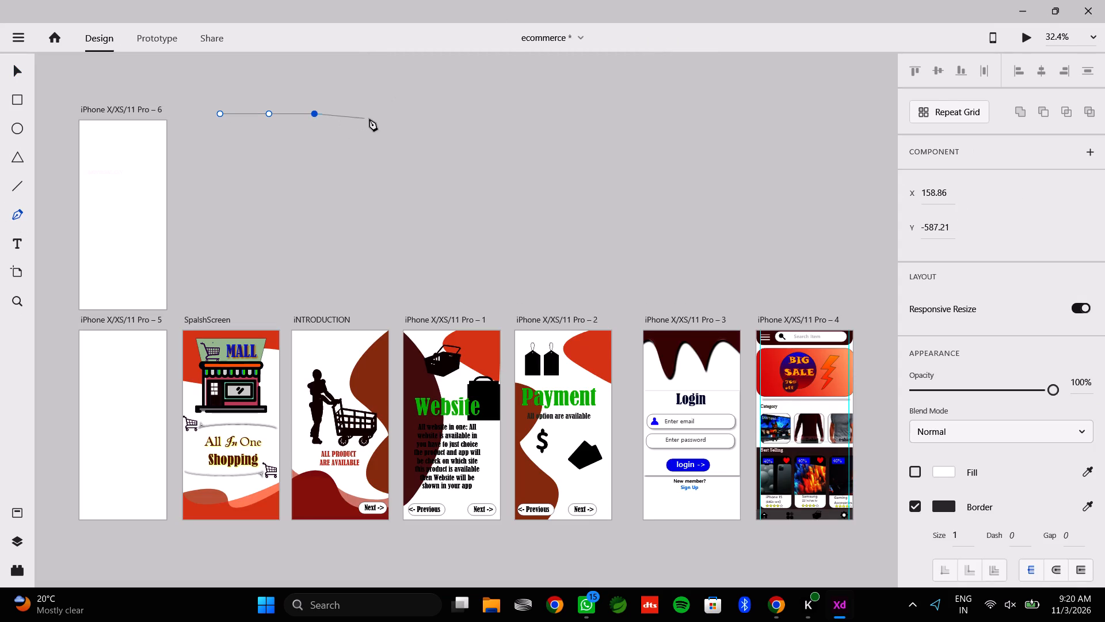
click(369, 119)
Set the open path's border size to 0.01 while working at 6400% zoom.
ctrl+scroll(348, 154, up, 15)
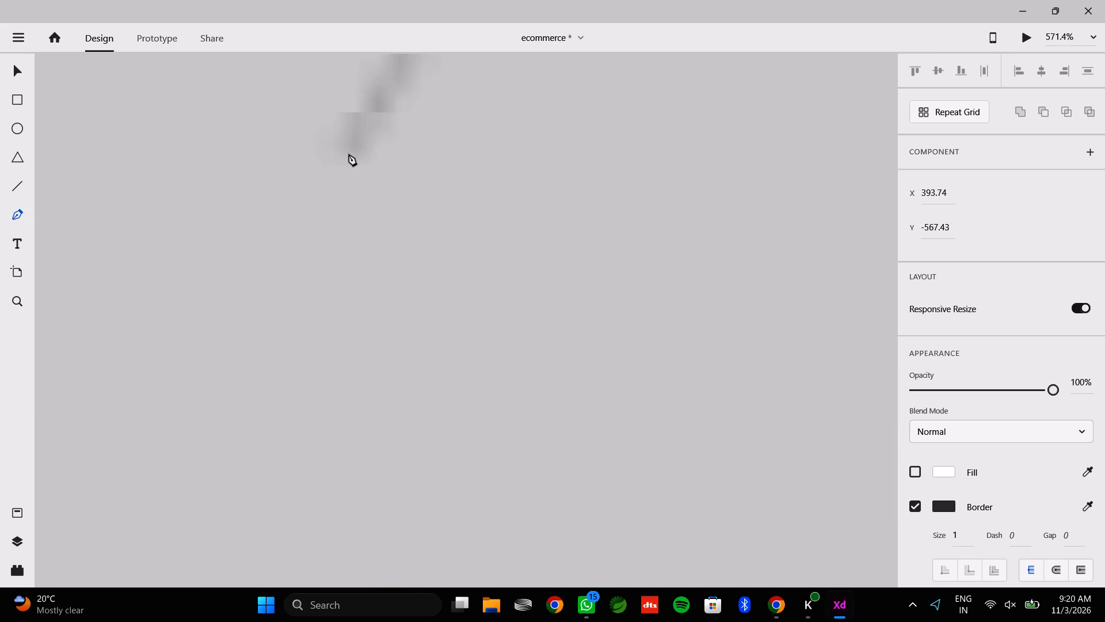
ctrl+scroll(348, 154, up, 9)
scroll(1043, 325, down, 1)
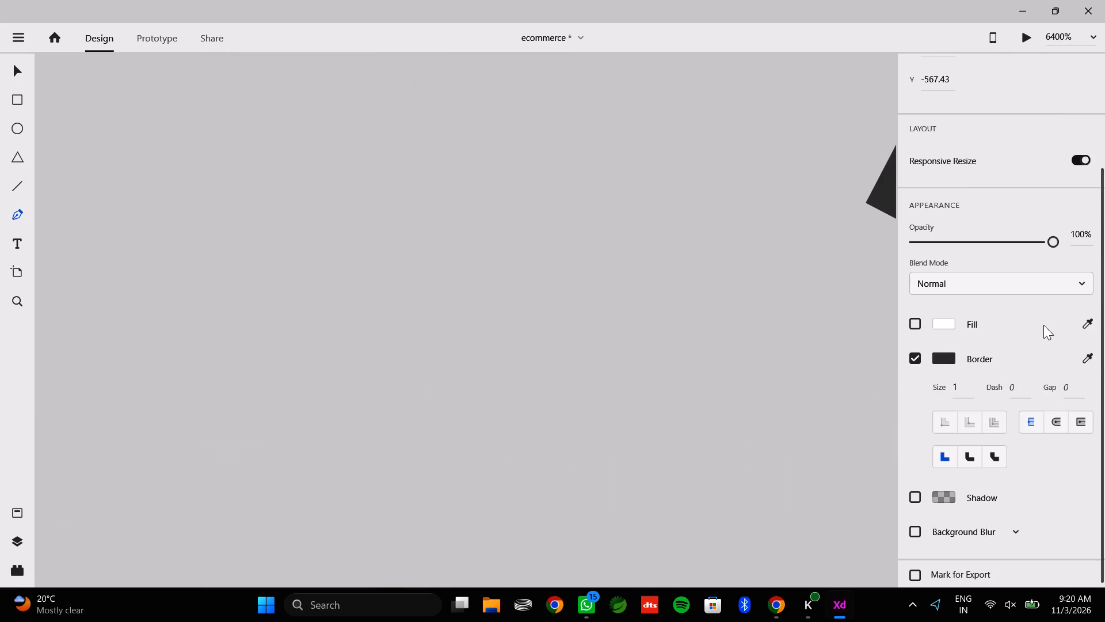
scroll(1043, 325, down, 1)
click(963, 380)
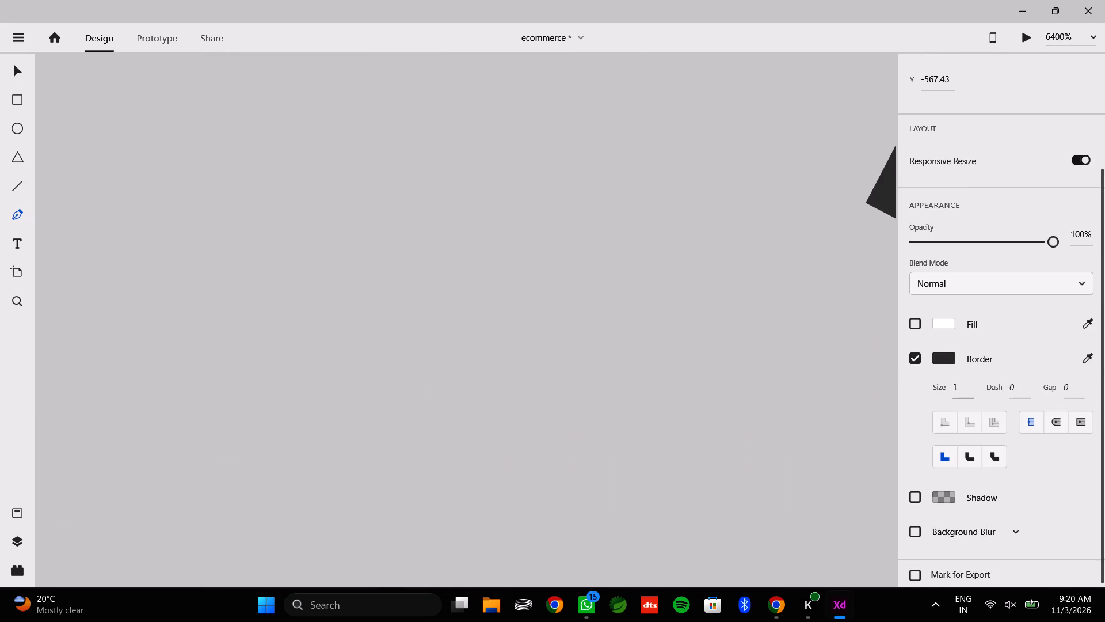
click(963, 382)
text(0.01)
key(Return)
Extend the path with a long diagonal to a flat three-point baseline, followed by a small rising zigzag.
click(332, 274)
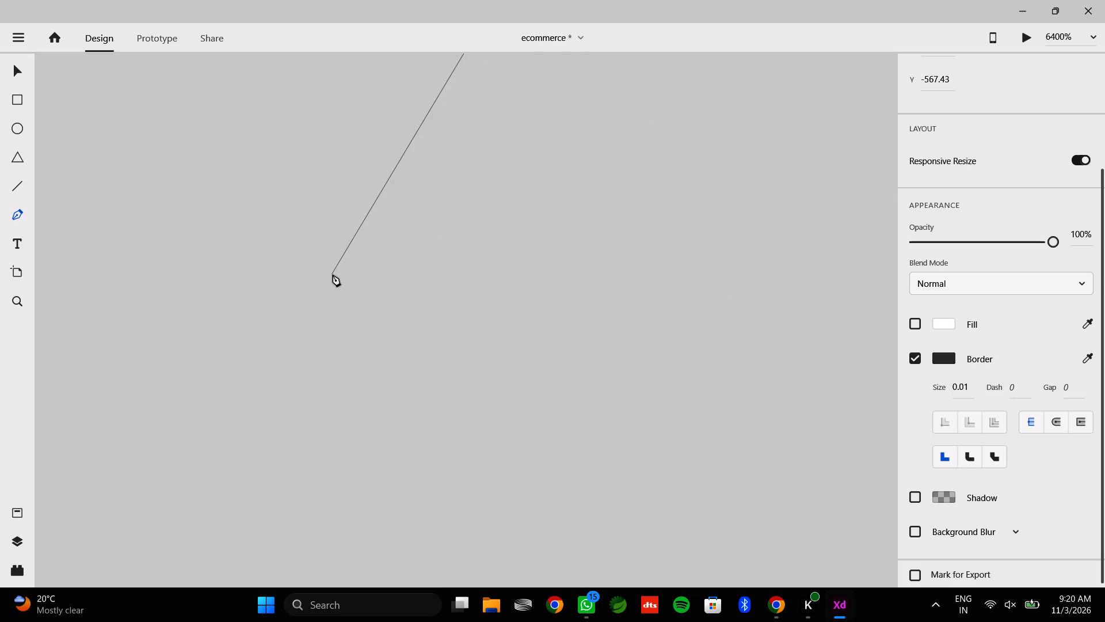
click(382, 275)
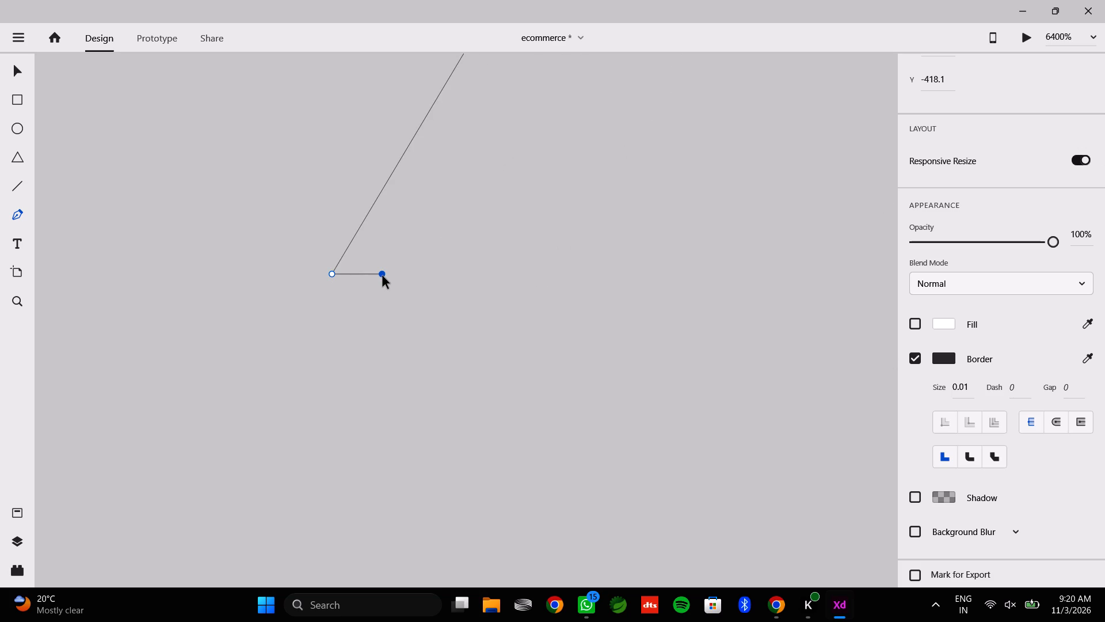
click(418, 271)
click(455, 259)
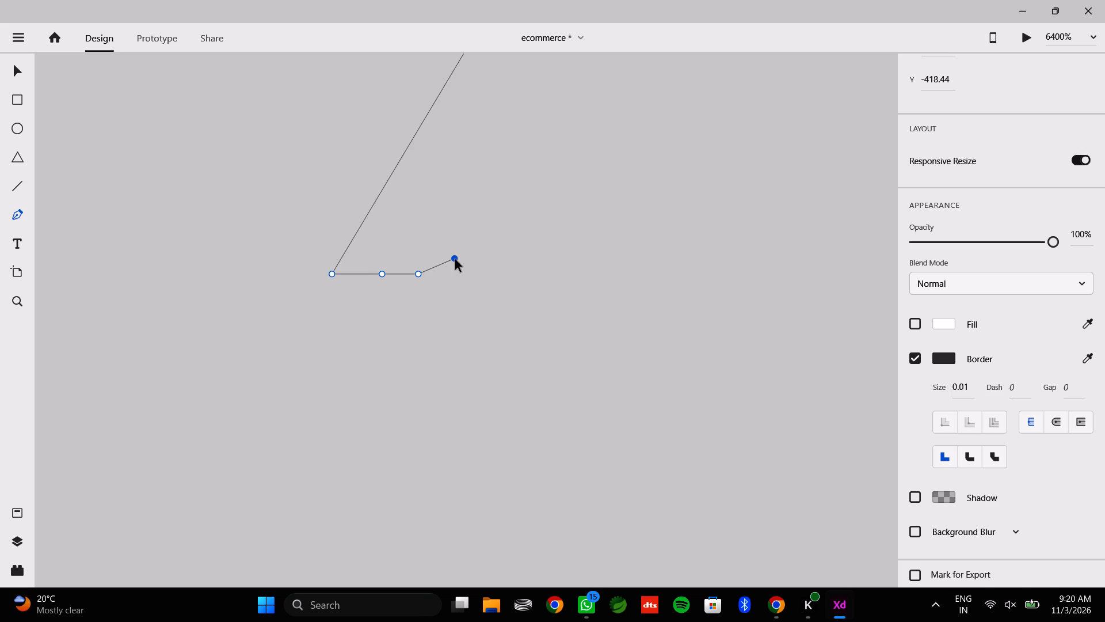
click(455, 259)
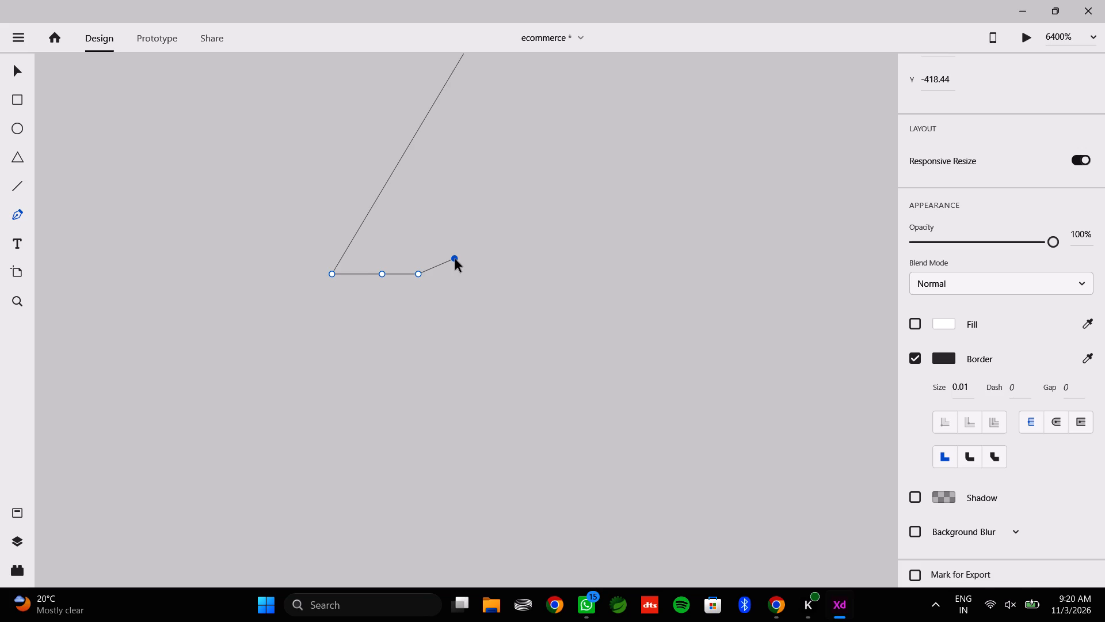
click(464, 270)
click(487, 261)
Continue the path up around a small pointed tip and back down below the zigzag to form a hooked outline.
click(496, 241)
click(479, 225)
click(504, 216)
click(505, 237)
click(520, 239)
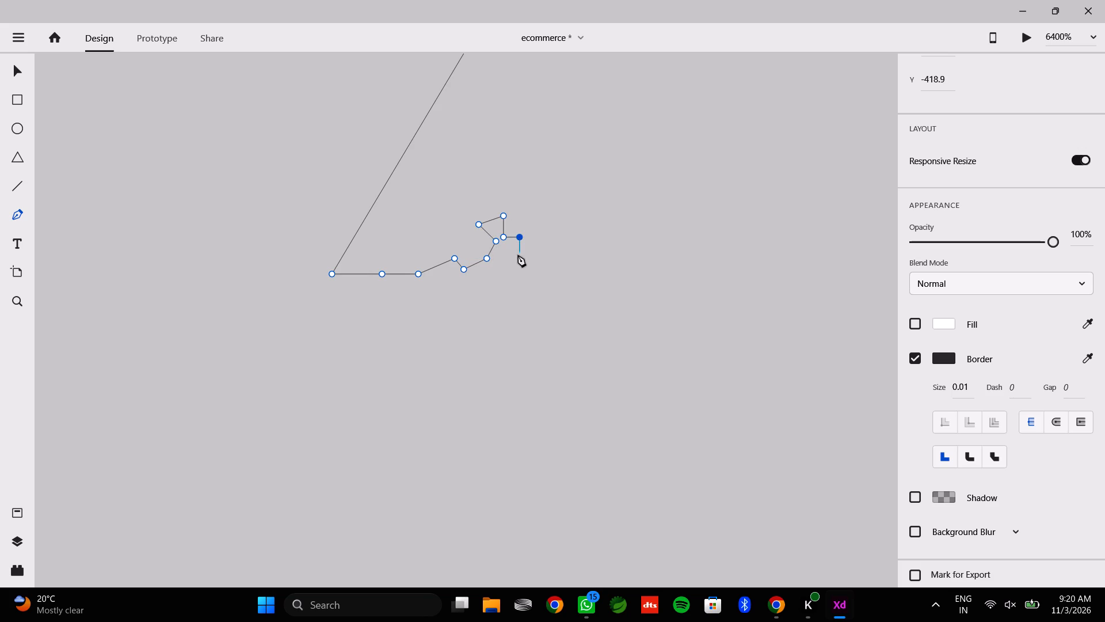
click(517, 256)
click(508, 287)
click(483, 289)
Run the path back beneath the zigzag to a sharp corner, and out again along a long, nearly flat bottom edge.
click(461, 293)
click(432, 299)
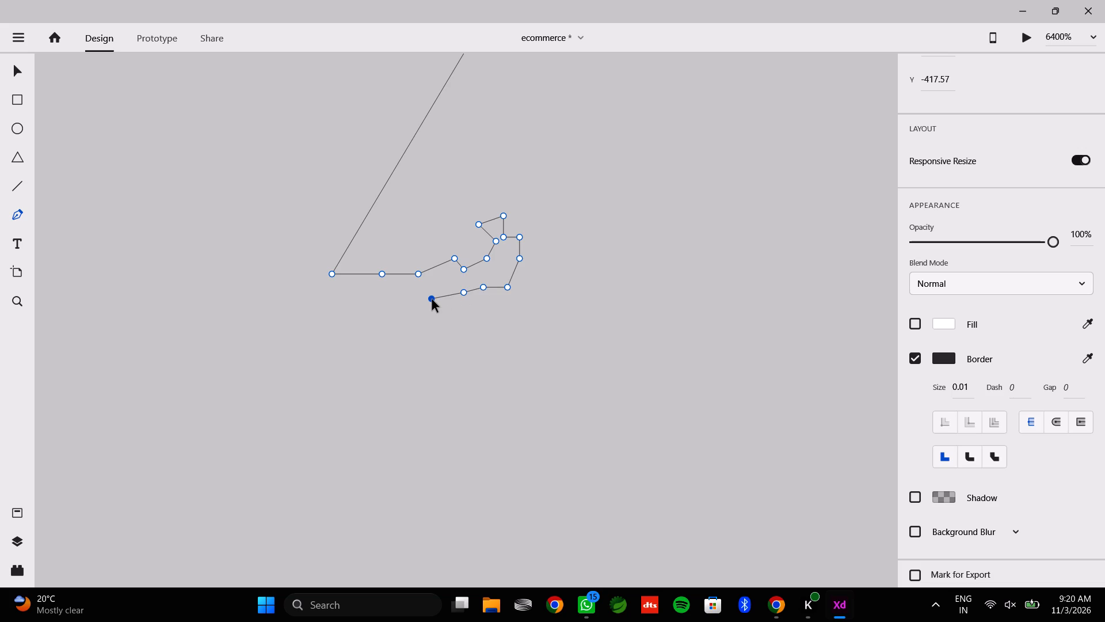
click(432, 299)
click(413, 313)
click(528, 318)
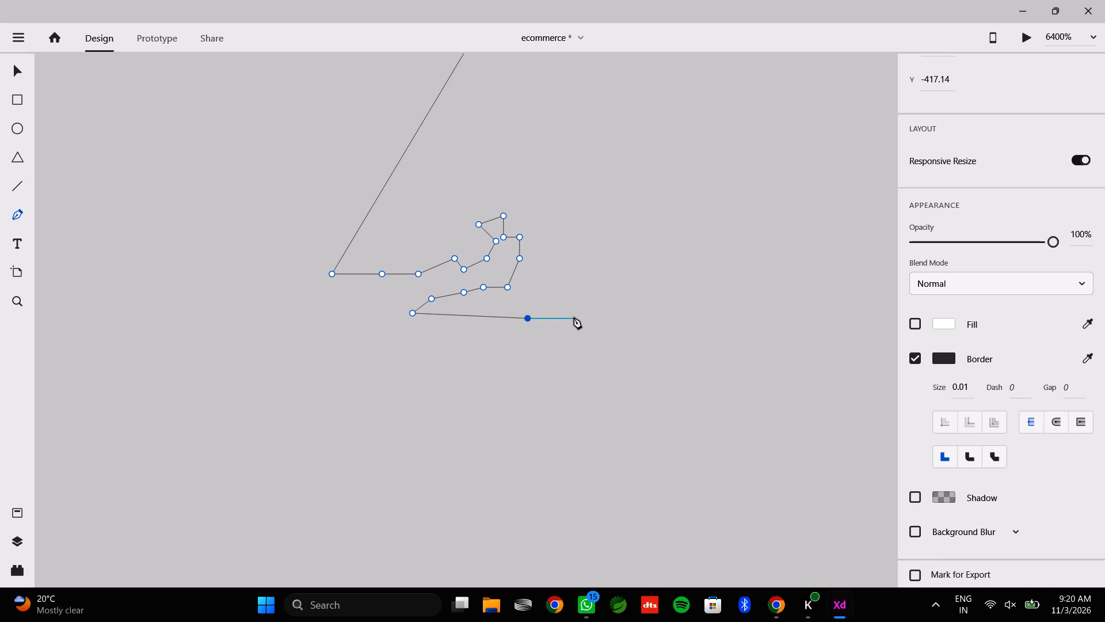
click(573, 317)
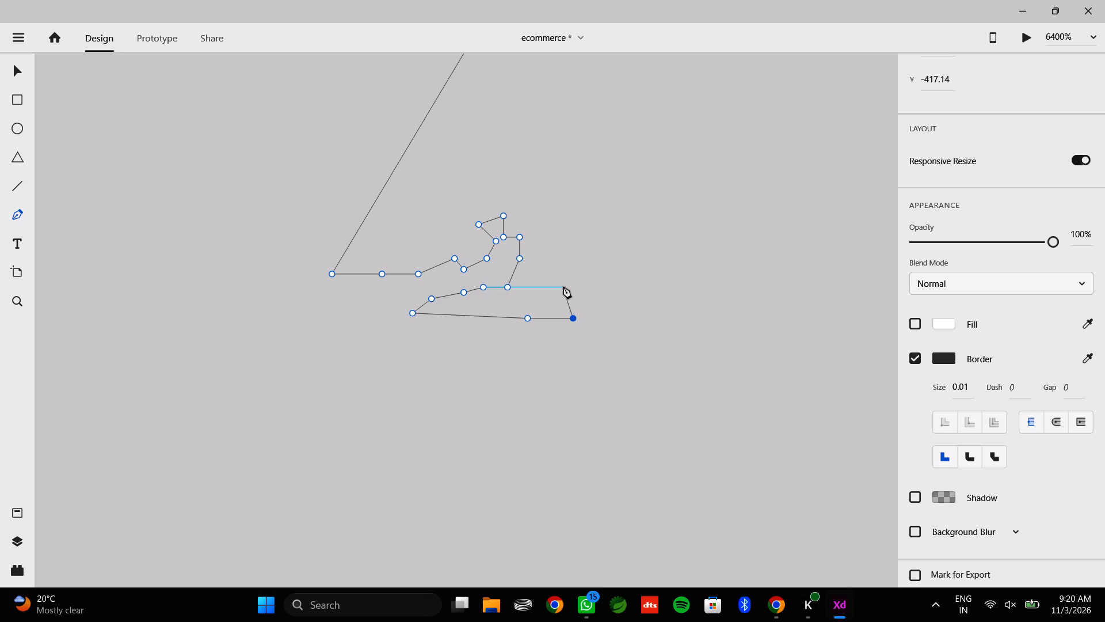
Draw the path upward from the end of the bottom edge as a jagged edge with alternating notches.
click(563, 286)
click(558, 265)
click(579, 237)
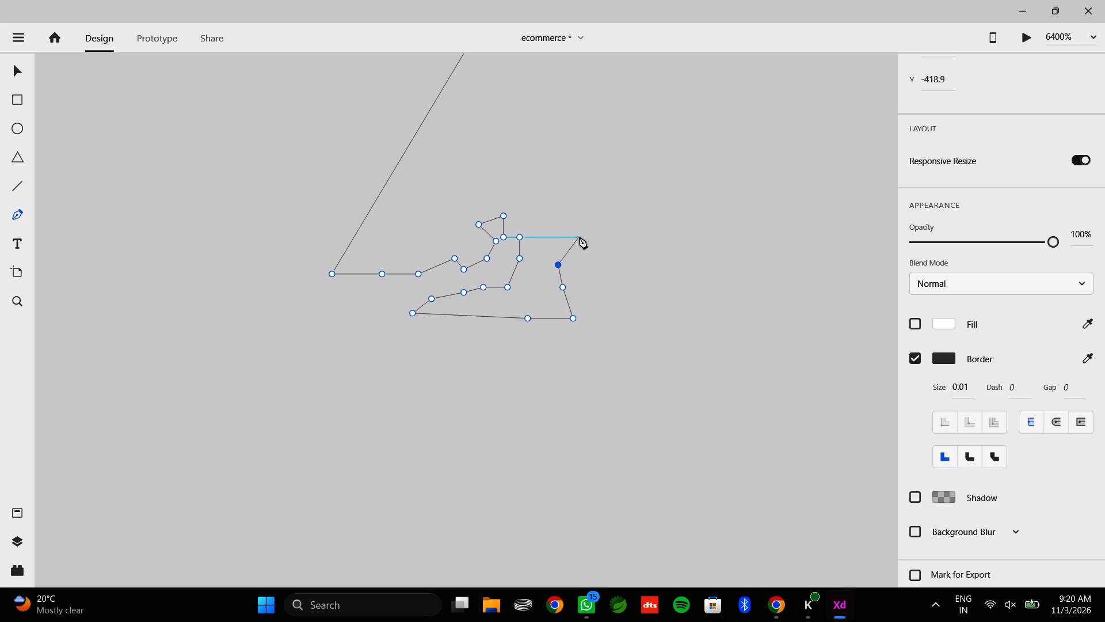
click(565, 228)
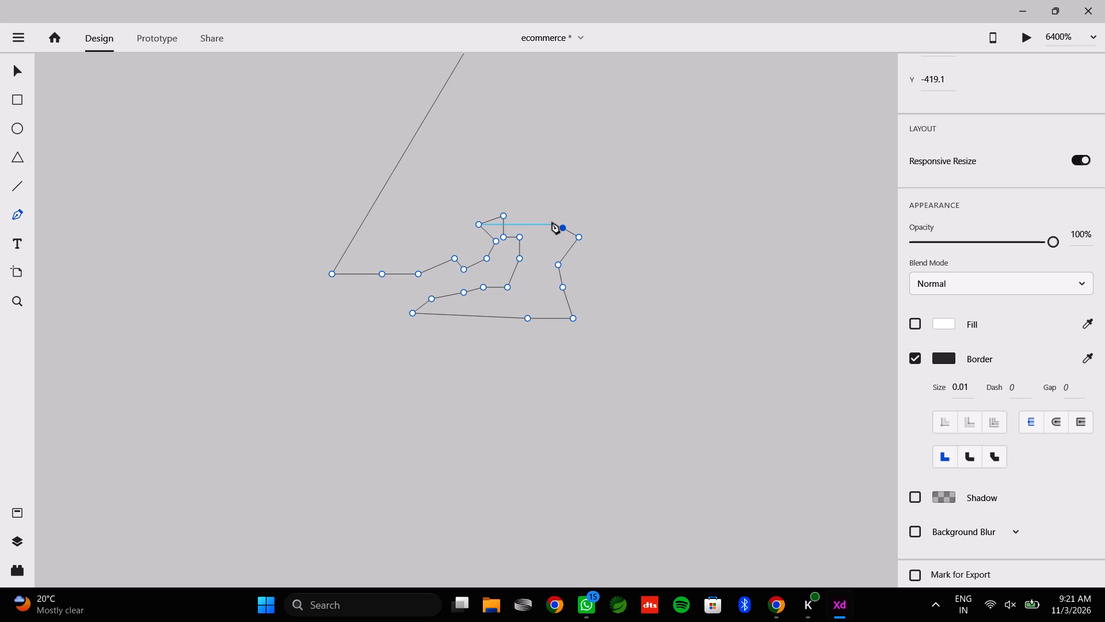
click(551, 222)
click(571, 198)
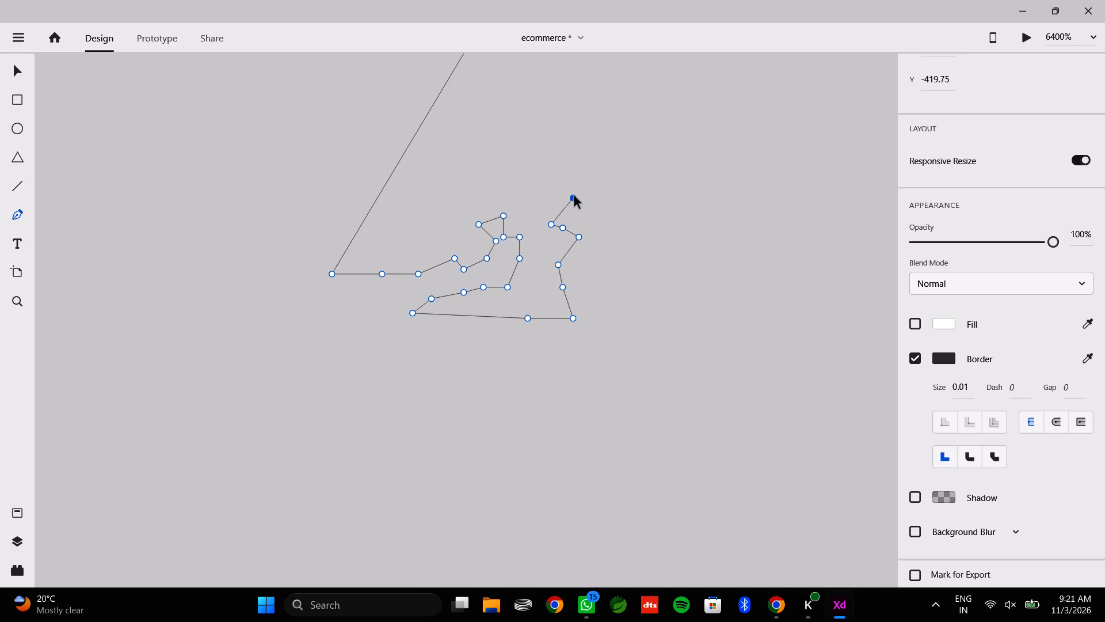
click(574, 195)
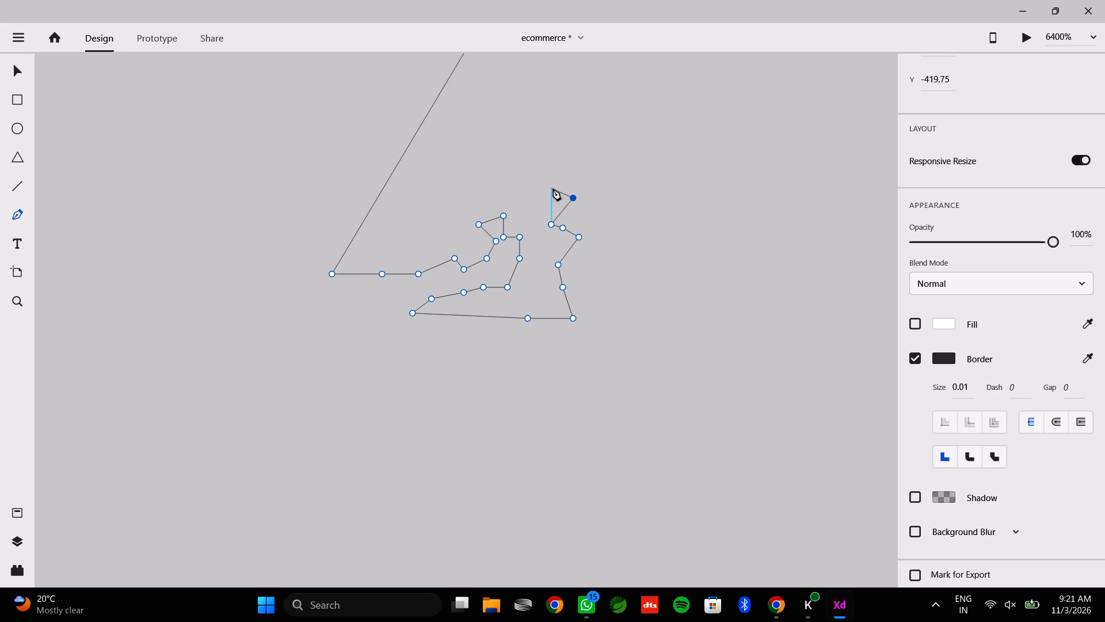
Carry the path over a flat top edge and down an outer side that bends inward at the bottom.
click(552, 188)
click(575, 178)
click(634, 174)
click(661, 222)
click(658, 238)
click(646, 260)
Curl the path inward into a small hook and carry it back out across the slanted outer side to a point beyond it.
click(613, 243)
click(616, 221)
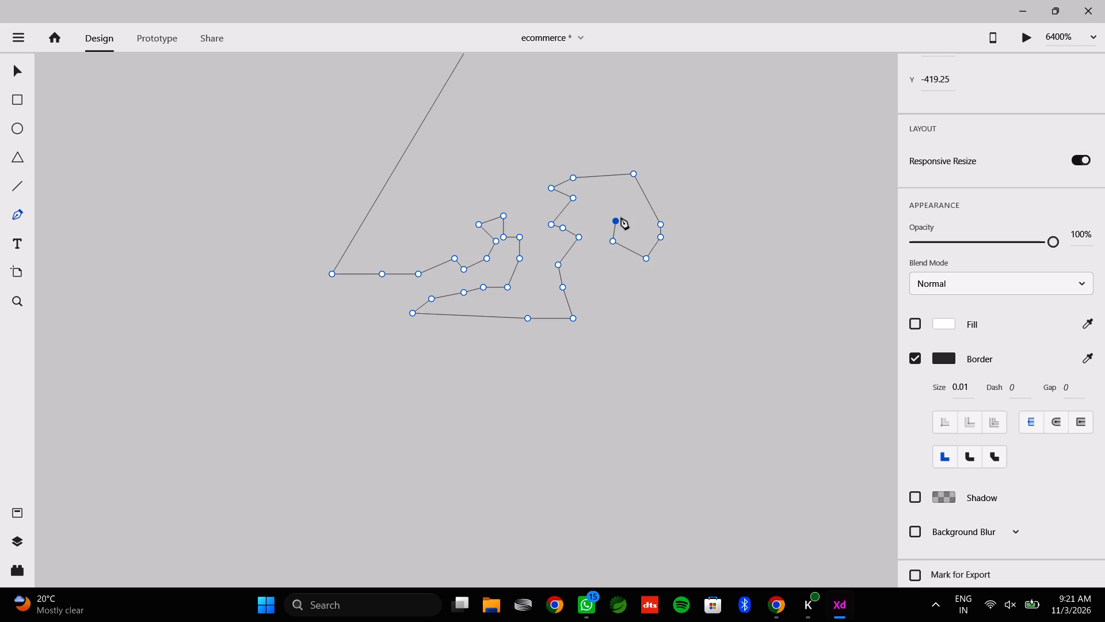
click(624, 213)
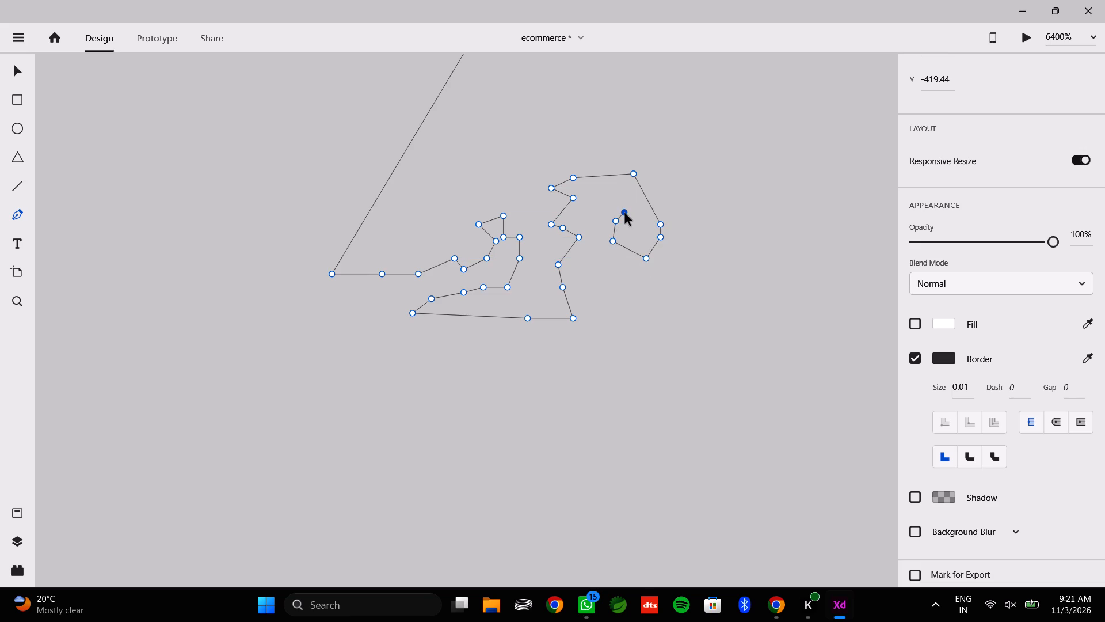
click(626, 213)
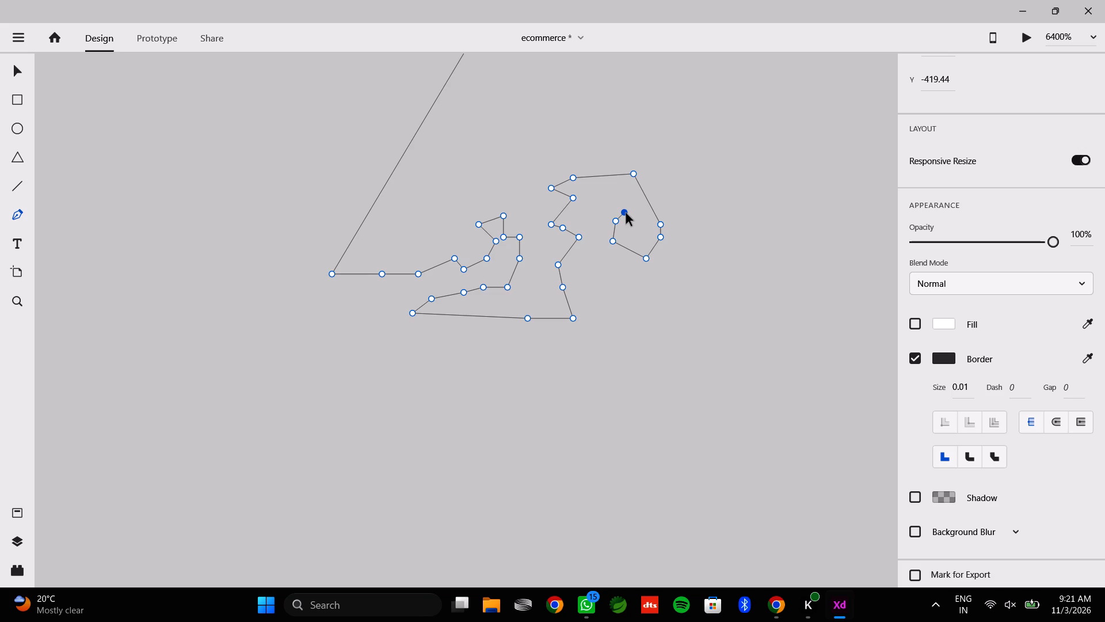
click(638, 215)
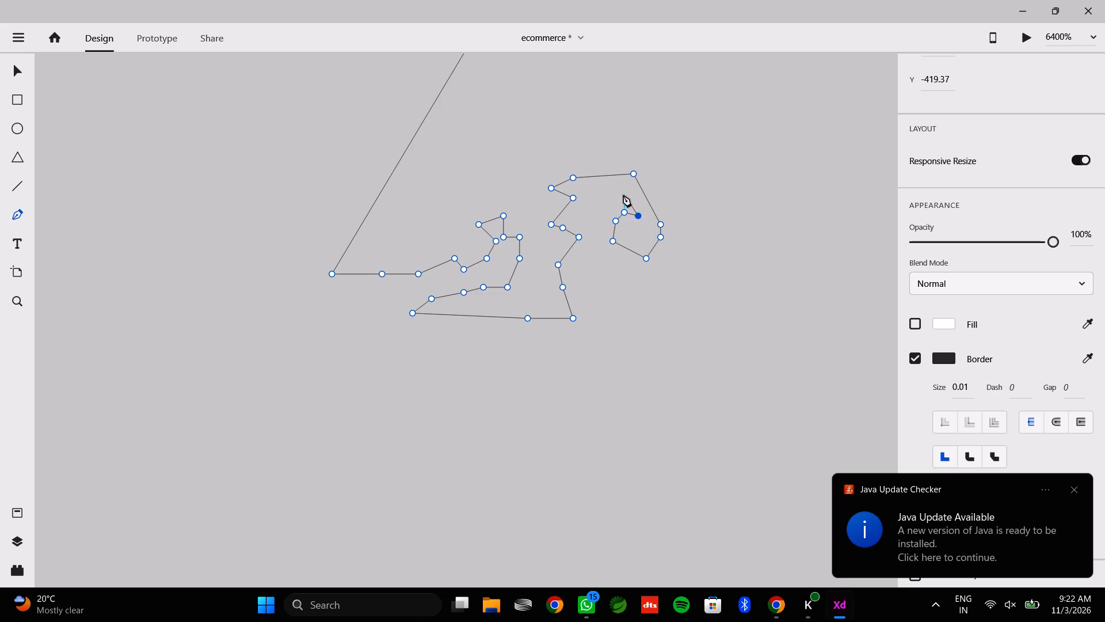
click(623, 195)
click(664, 172)
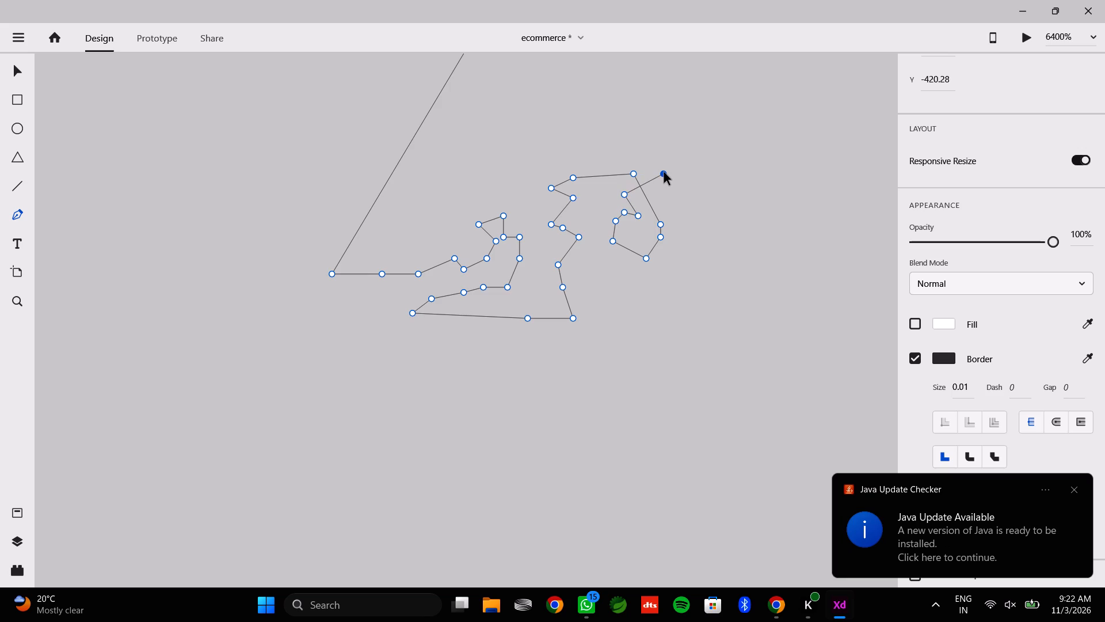
click(664, 172)
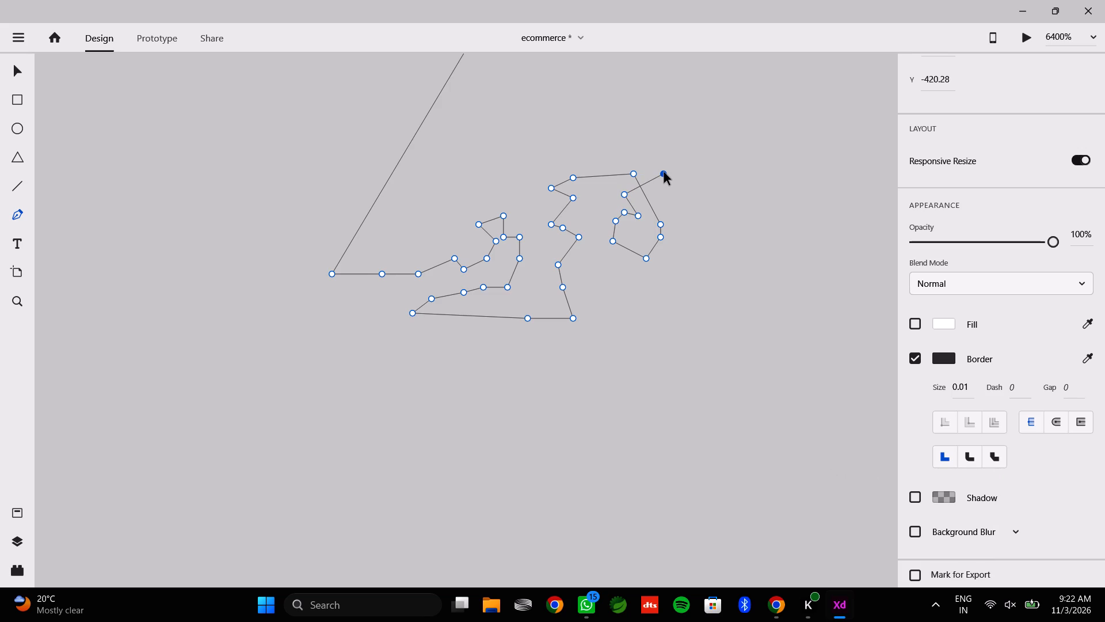
Continue the path up around a stepped, rounded shoulder and back along a flat edge above the earlier top edge.
click(653, 160)
click(635, 149)
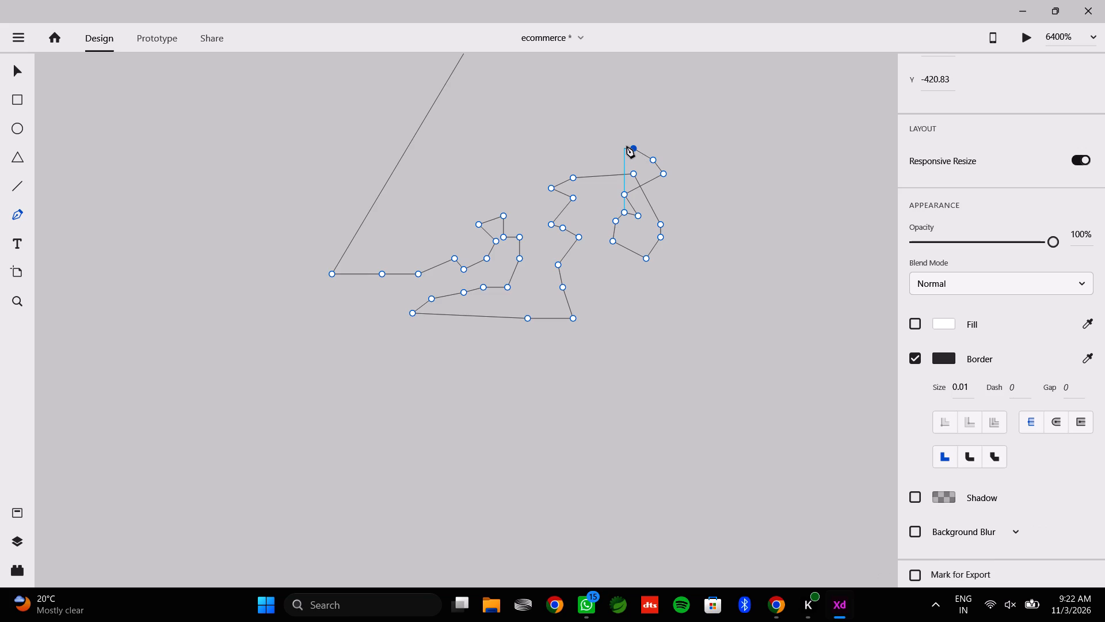
click(626, 146)
click(615, 141)
click(585, 142)
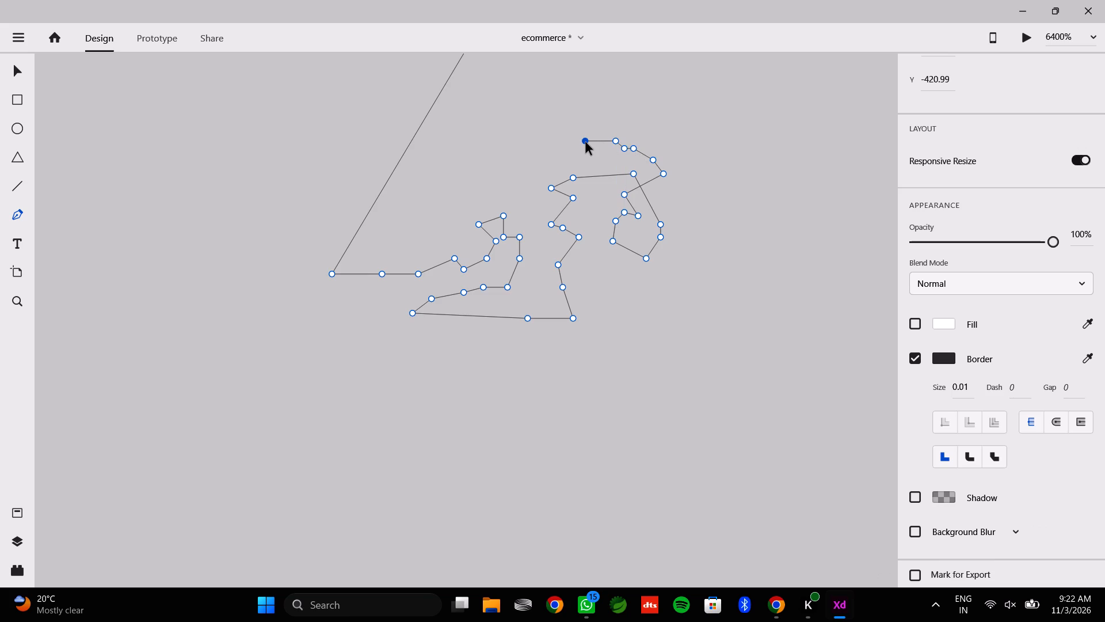
click(571, 141)
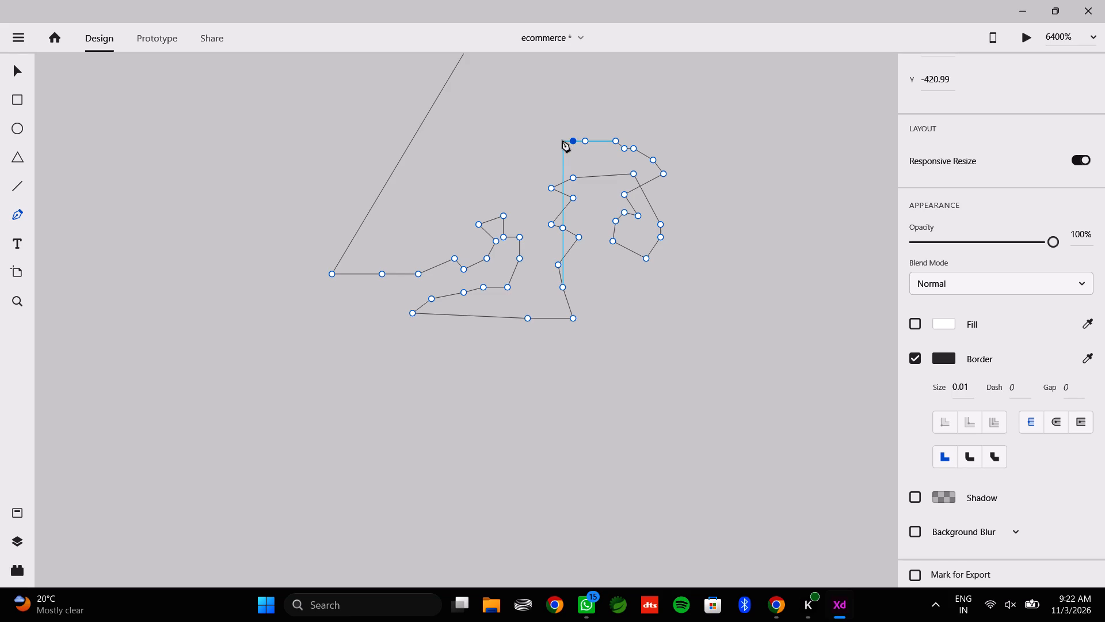
click(562, 140)
Zigzag the path upward from the end of the flat edge, out to a small tip and back in to a high corner.
click(581, 120)
click(599, 96)
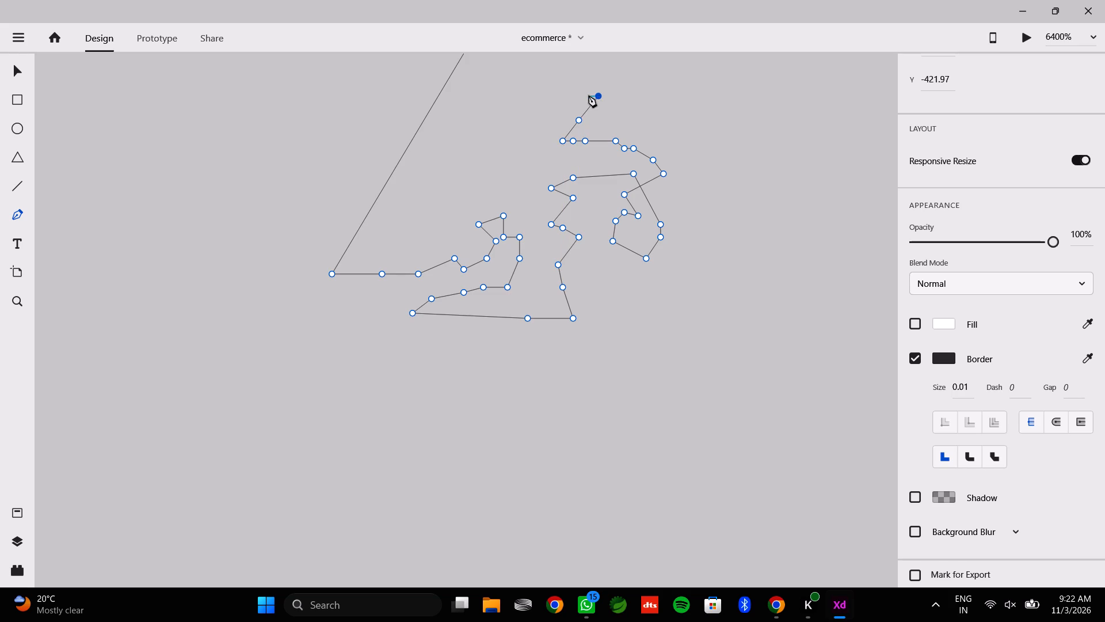
click(588, 95)
click(575, 82)
click(557, 66)
click(549, 50)
click(596, 26)
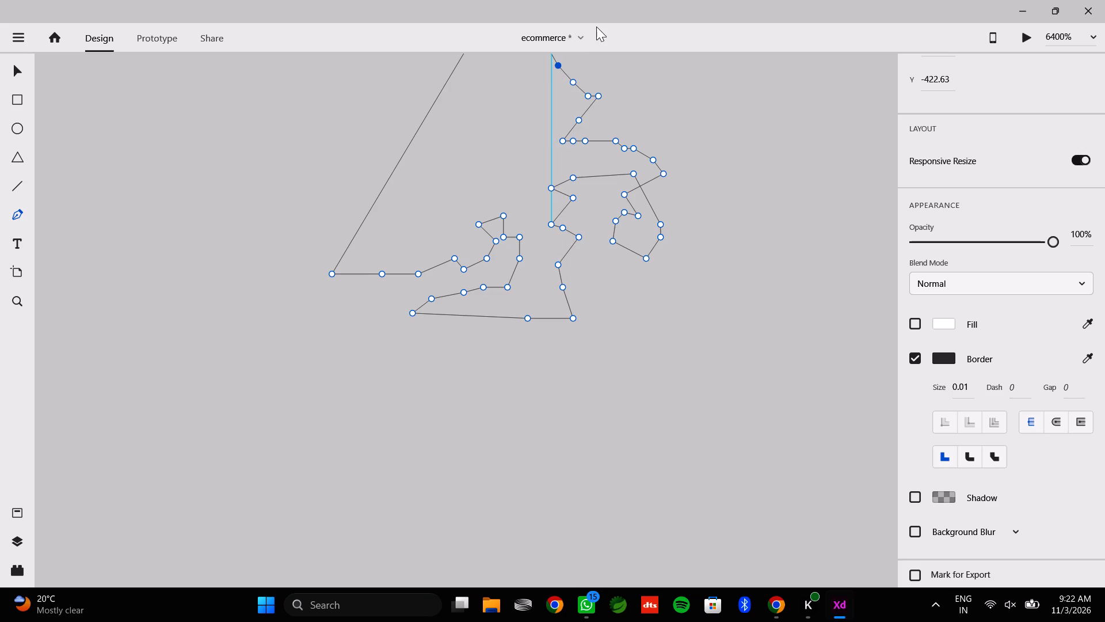
Draw a flat top edge from the high corner, a slanted corner, and a stepped outer side down to the rounded shoulder.
click(630, 66)
click(660, 100)
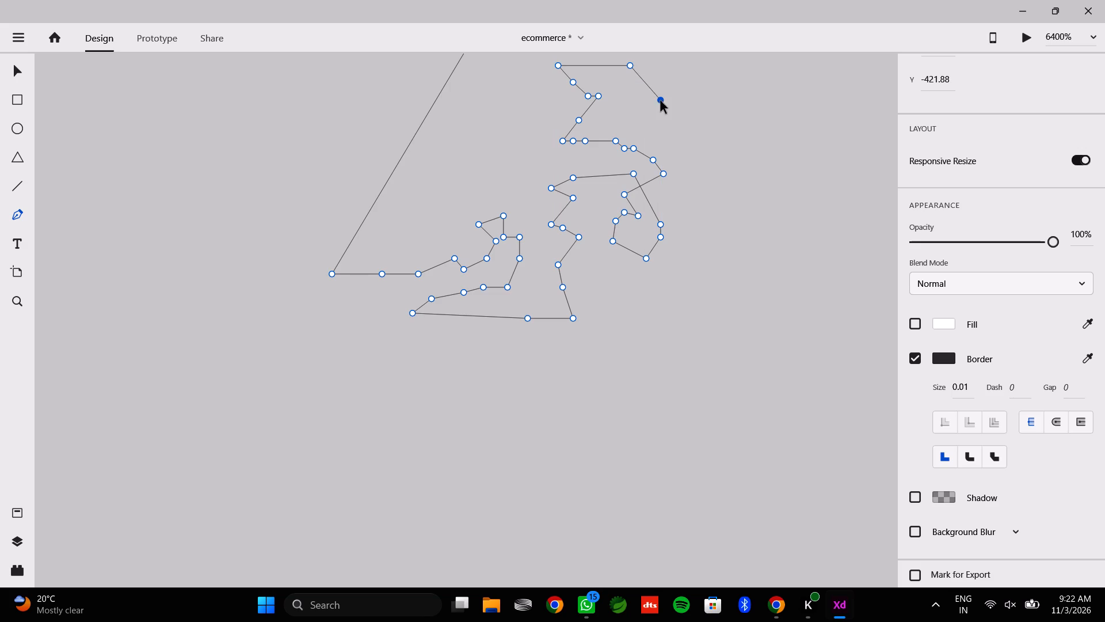
click(662, 124)
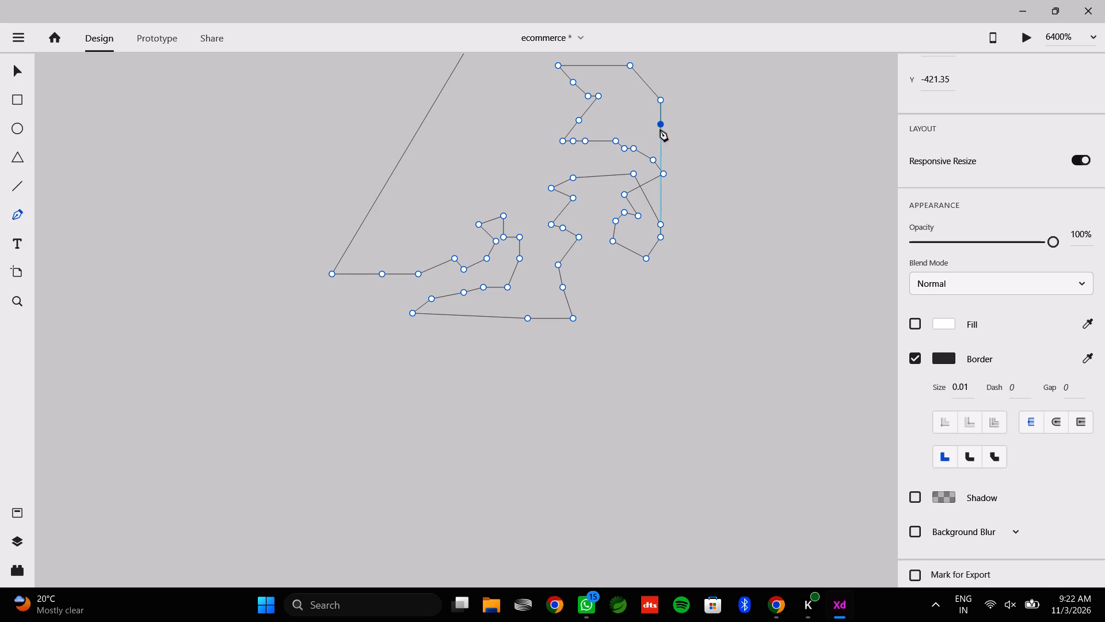
click(660, 129)
click(673, 131)
click(673, 161)
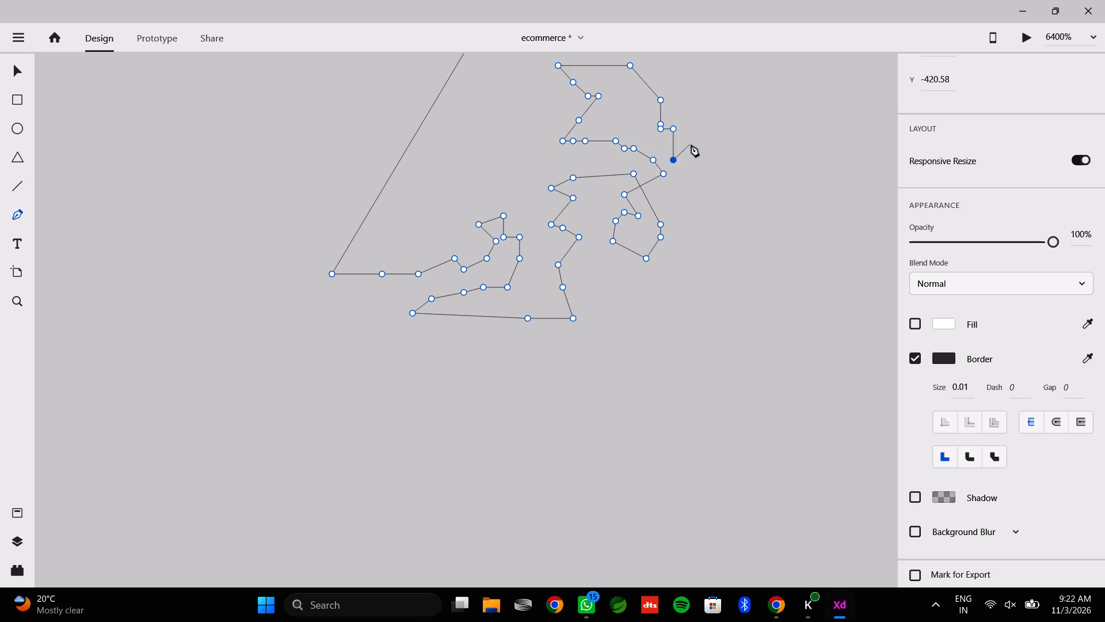
Add a narrow, sharp notch beside the rounded shoulder and bring the path back up above it.
click(691, 145)
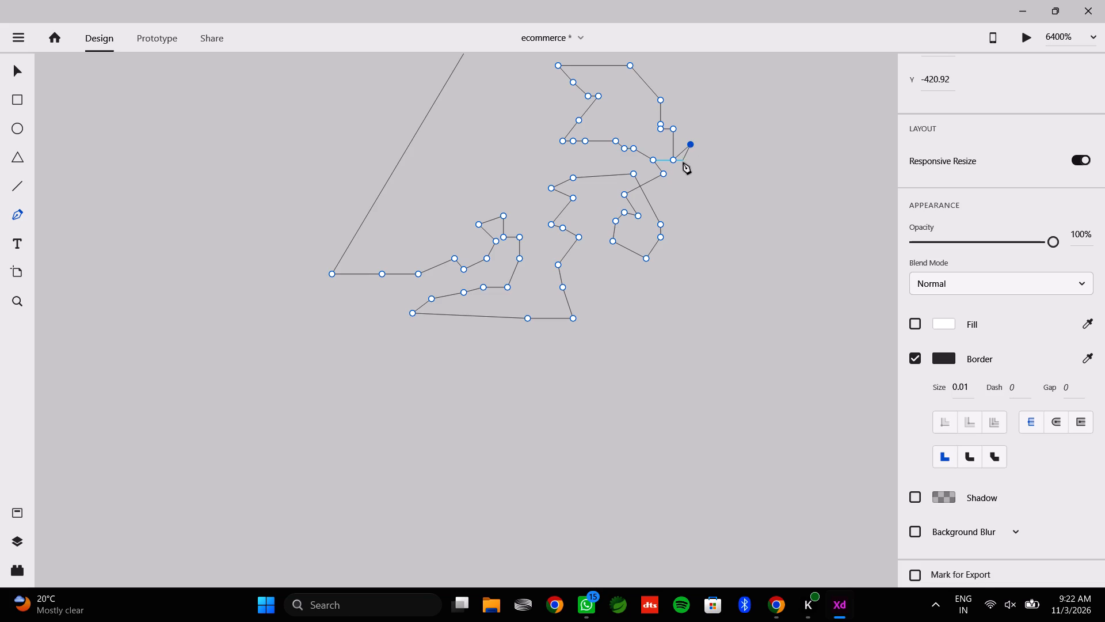
click(681, 168)
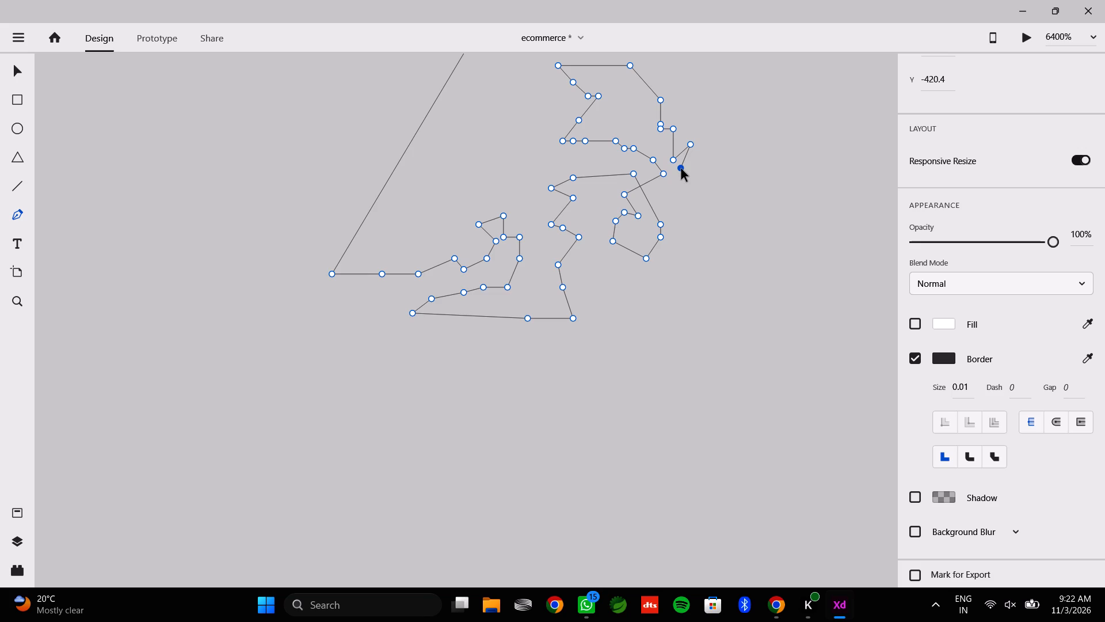
click(684, 157)
click(682, 122)
Carry the path over a short flat top and down a long outer side that bends gradually inward at the bottom.
click(707, 119)
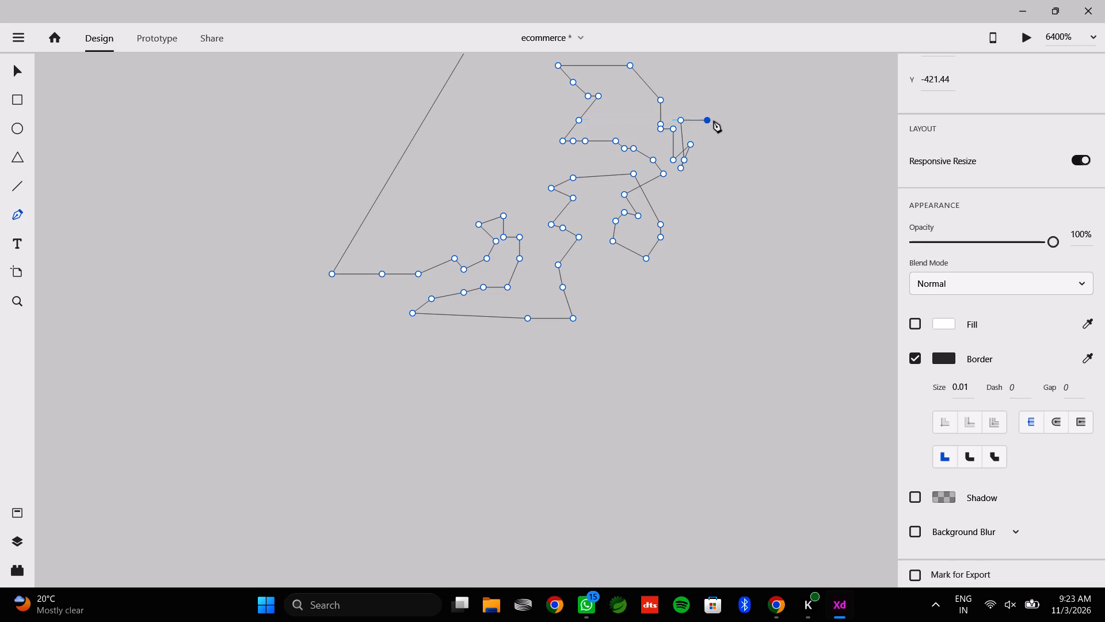
click(714, 120)
click(717, 141)
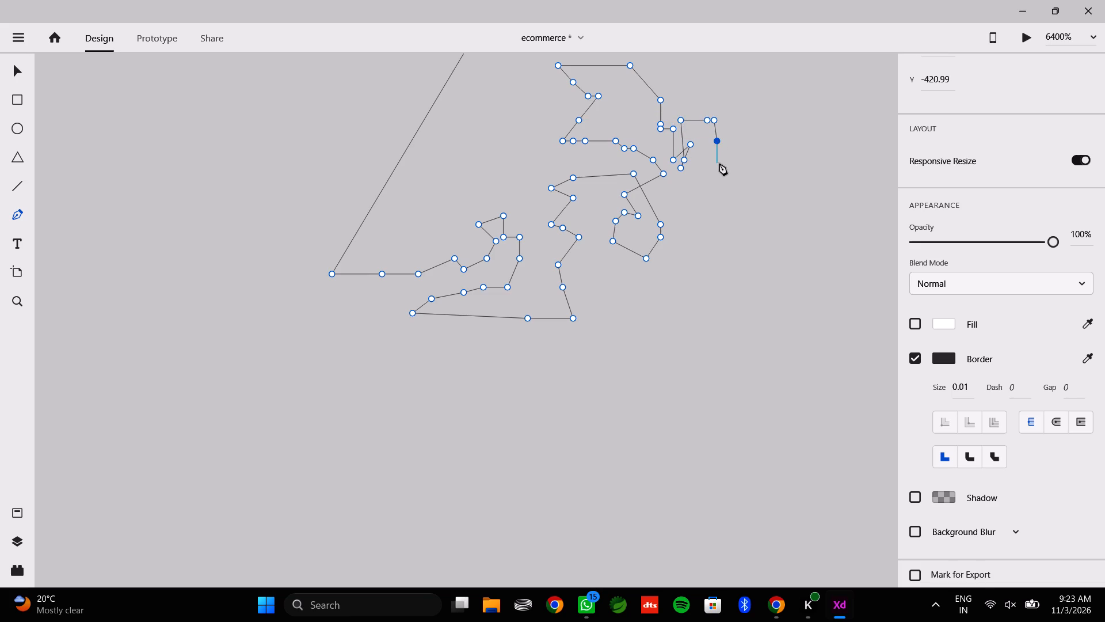
click(719, 163)
click(713, 184)
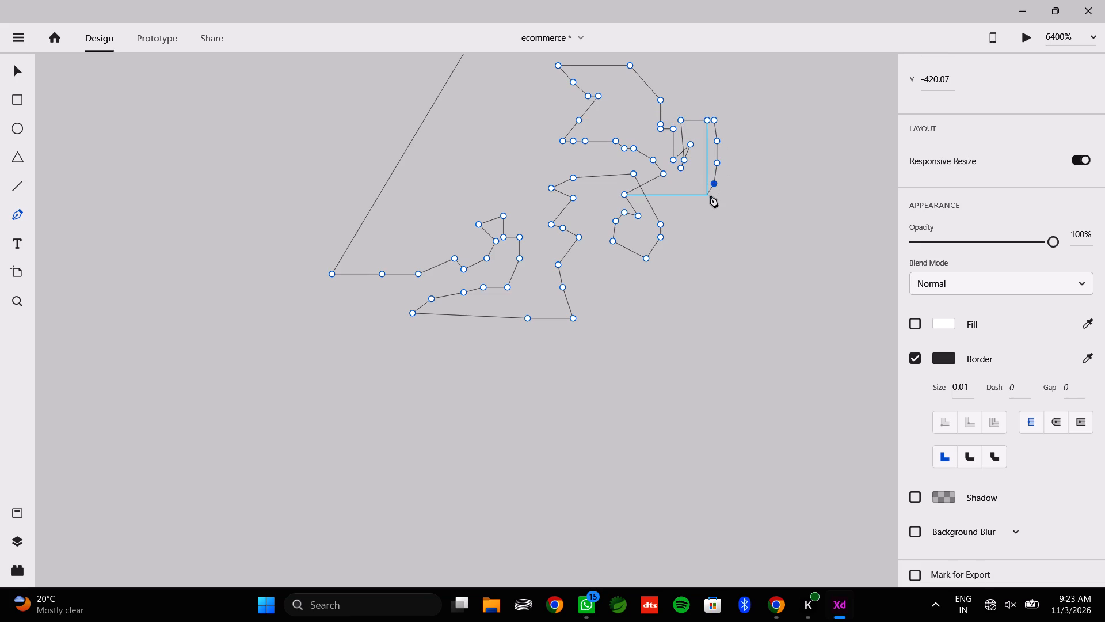
click(710, 195)
click(699, 234)
click(694, 257)
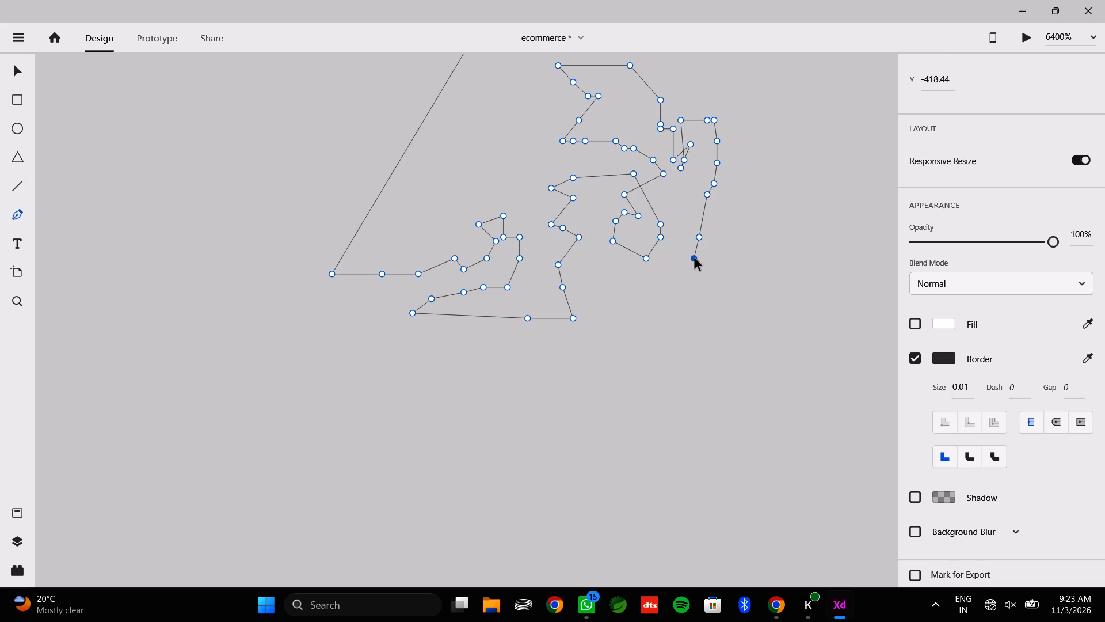
click(684, 291)
click(670, 314)
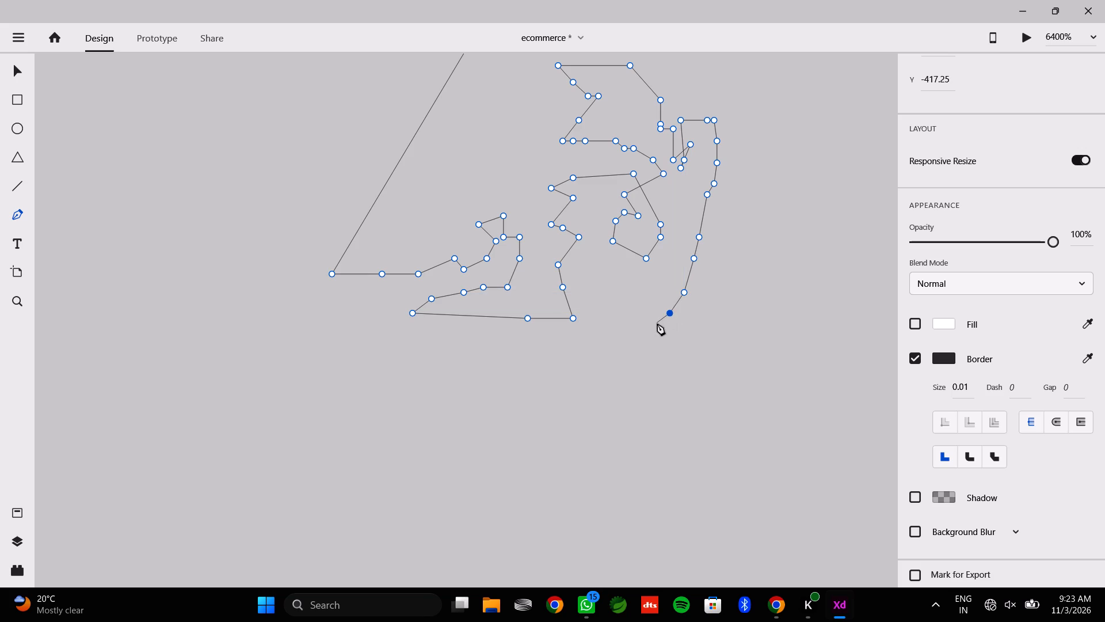
Form narrow finger-like loops with curved ends at the foot of the long outer side, alternating up and down.
click(657, 323)
click(657, 299)
drag(646, 297, 646, 323)
click(646, 323)
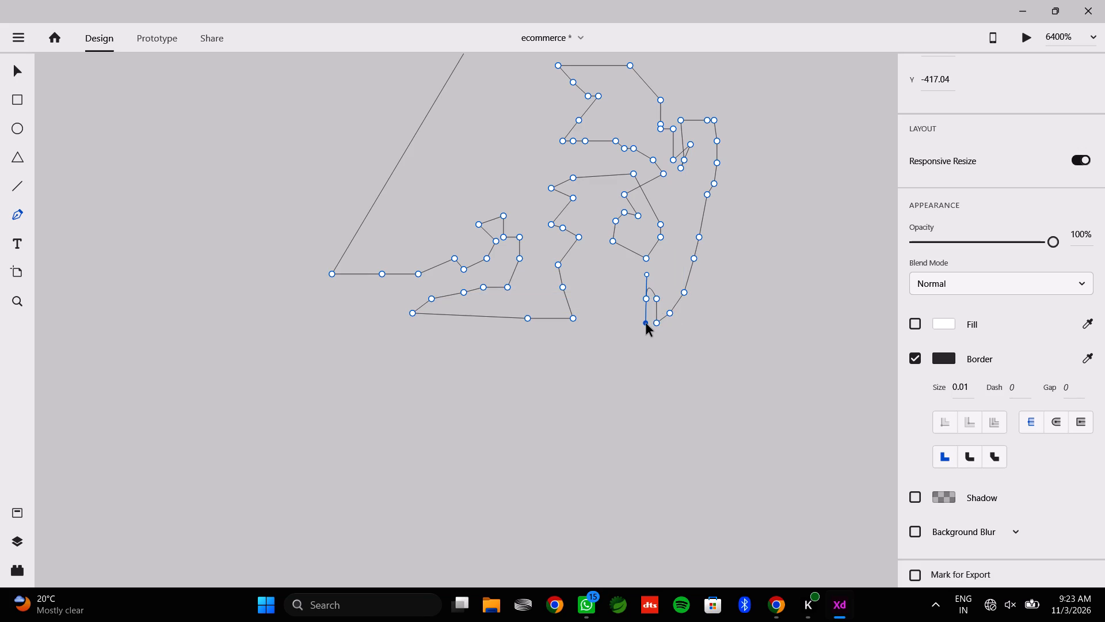
click(646, 328)
drag(631, 325, 631, 324)
drag(631, 324, 631, 304)
click(631, 304)
click(631, 299)
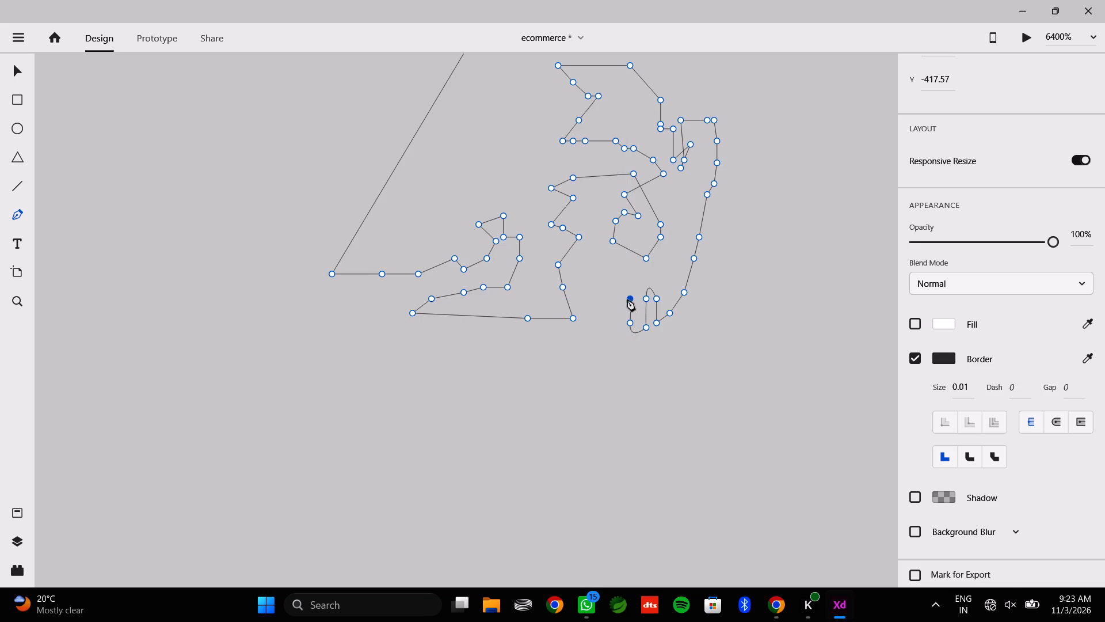
Finish the last finger-like loop with a short flat top and a straight side down to its foot.
click(618, 297)
click(616, 315)
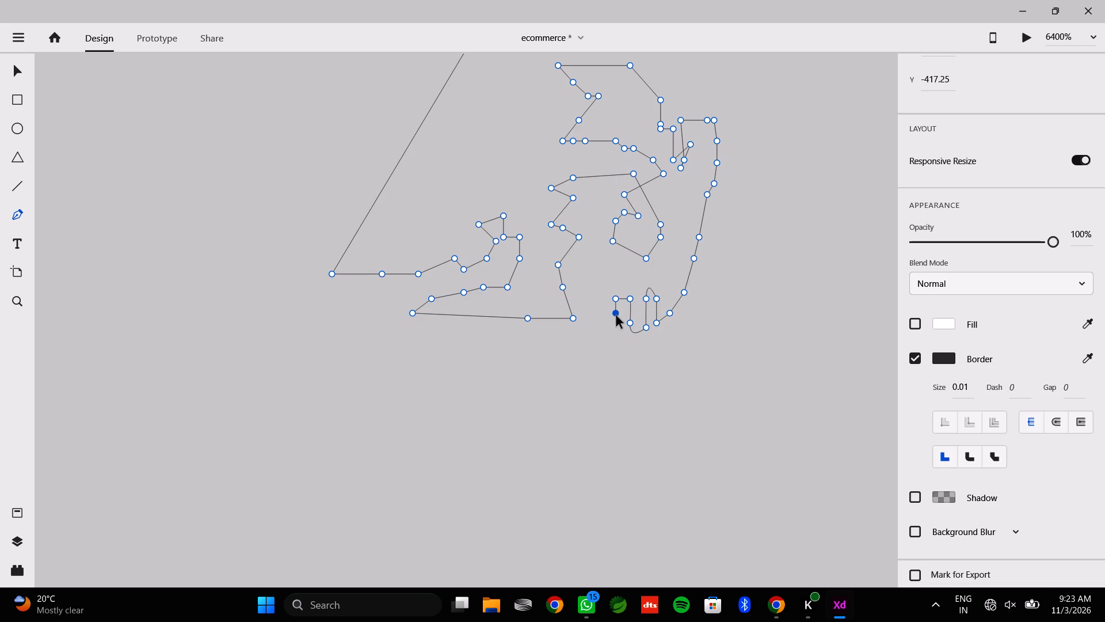
click(616, 325)
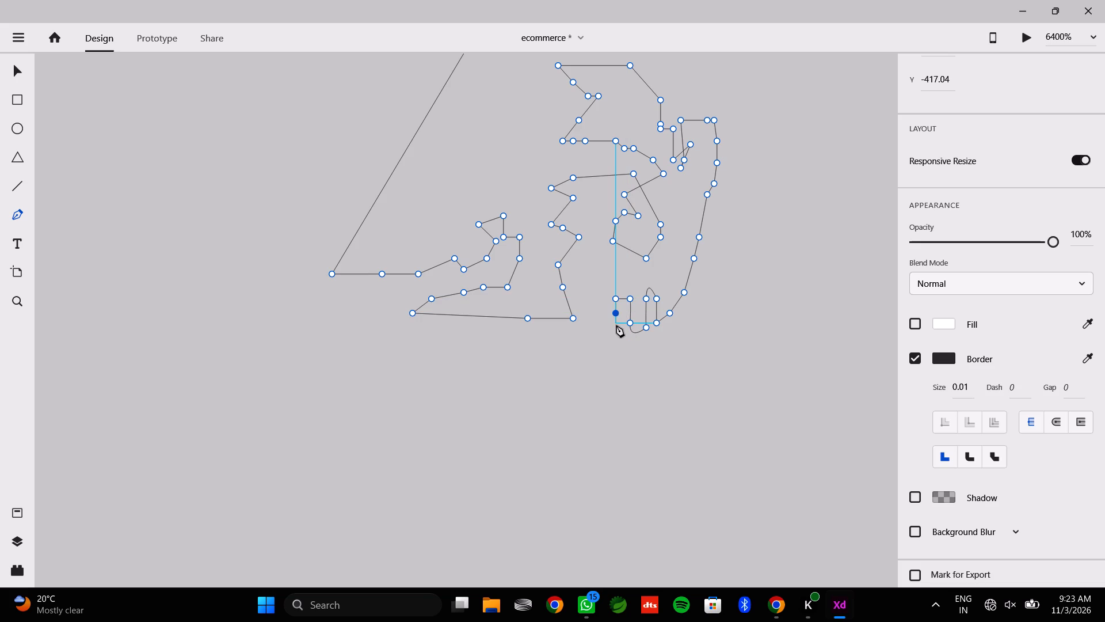
click(619, 330)
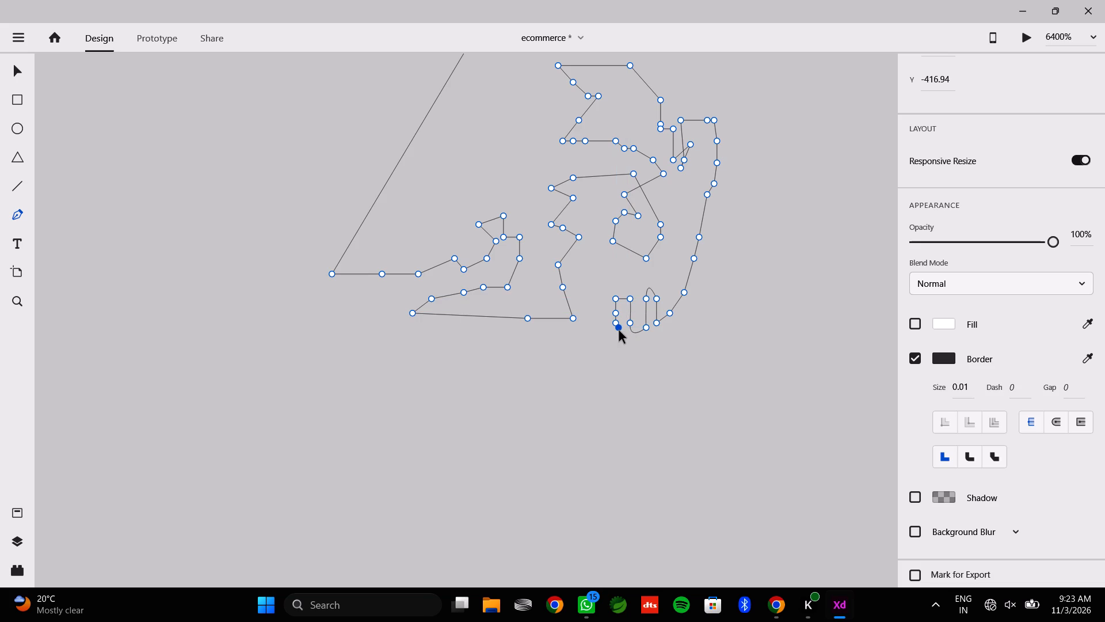
Sweep the path beneath the finger-like loops and curve it outward and up to a high tip beyond the long outer side.
click(643, 340)
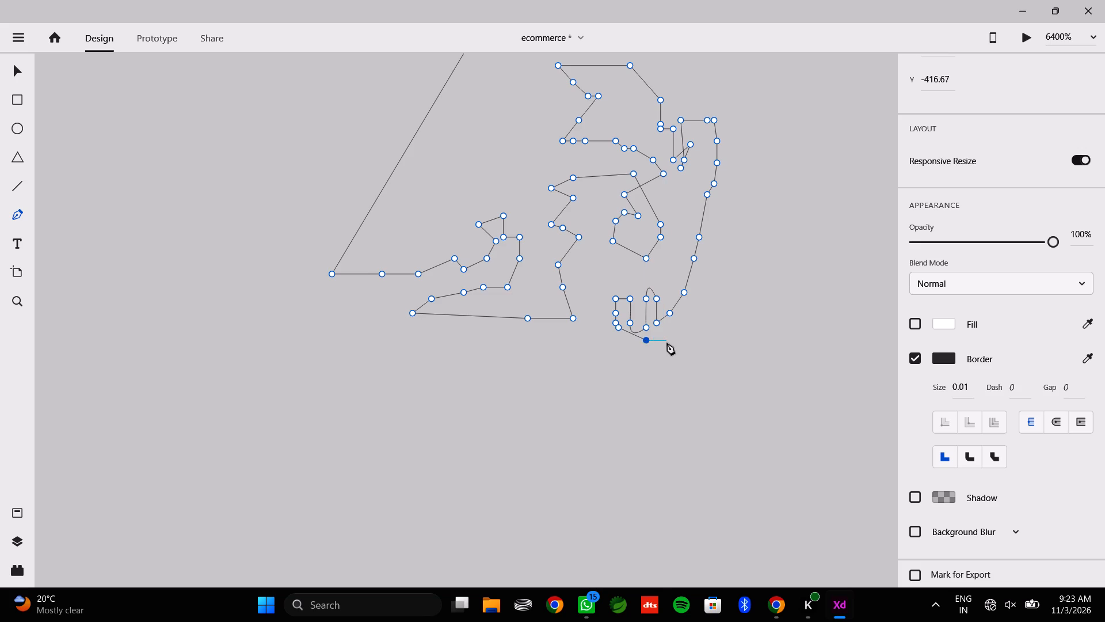
click(666, 343)
click(693, 334)
click(710, 330)
click(727, 312)
click(738, 293)
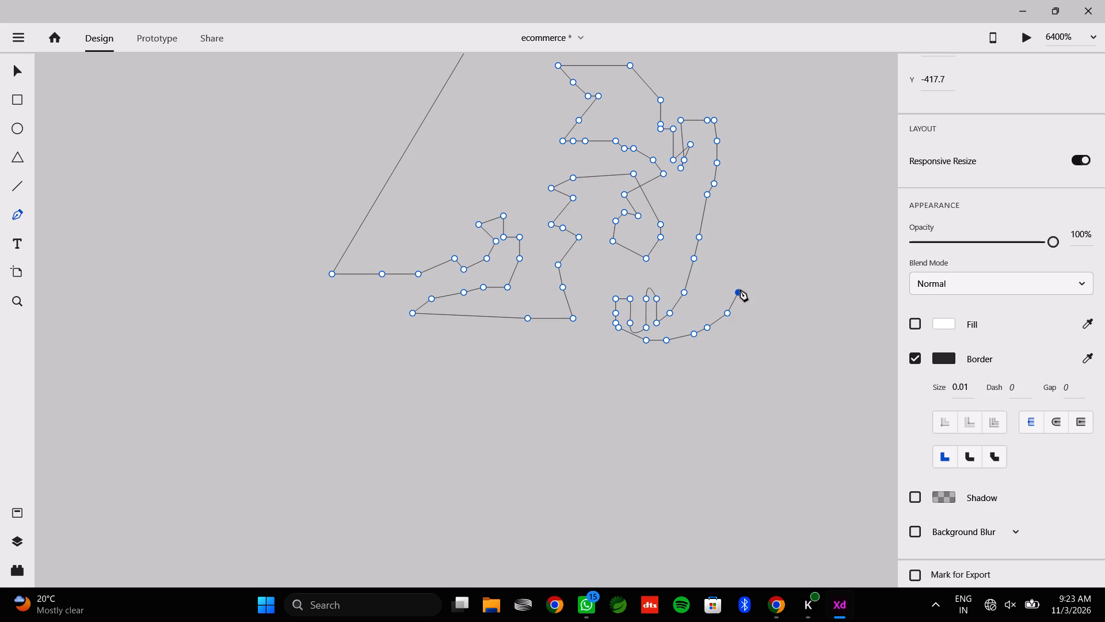
click(740, 289)
click(740, 283)
click(742, 267)
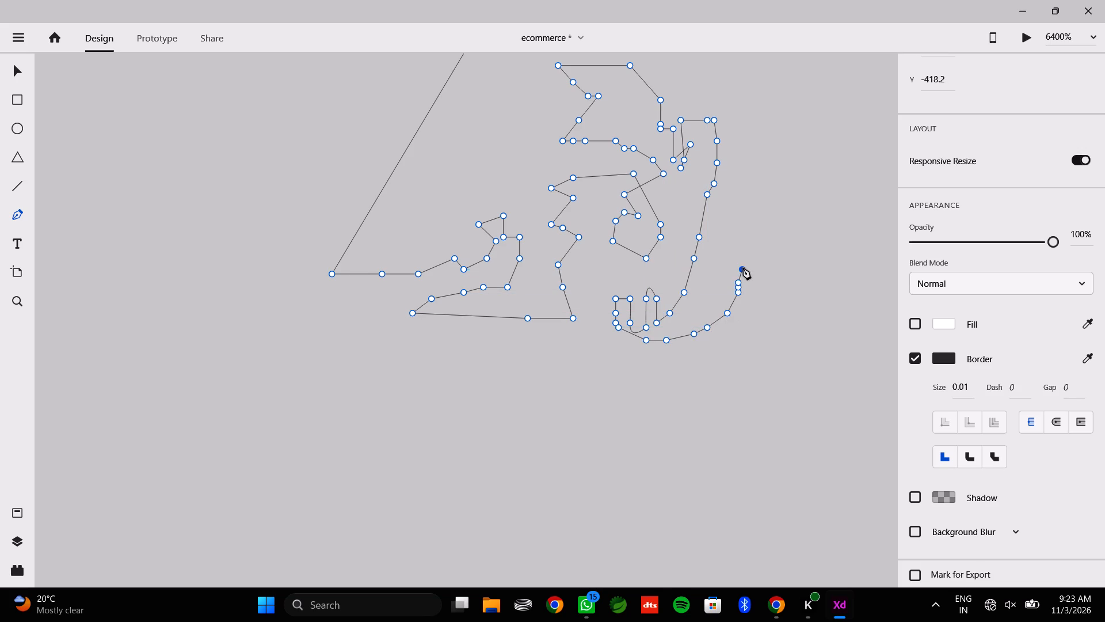
click(745, 255)
Shape a jagged outer end from the high tip, with a short flat top, an inward notch and a bulge below it.
click(756, 259)
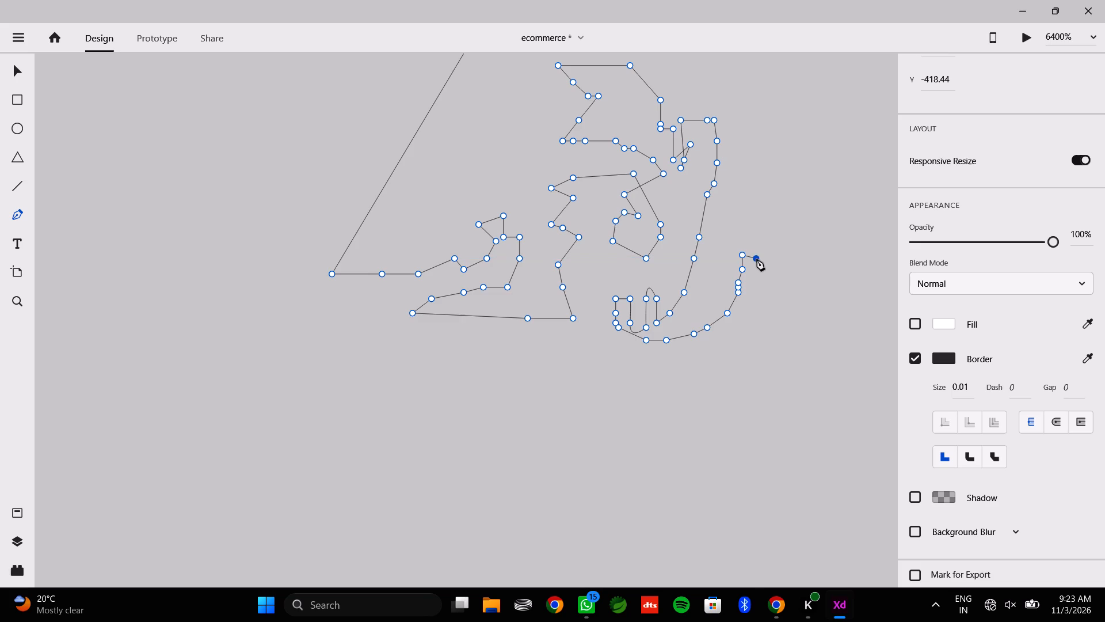
click(765, 258)
click(780, 266)
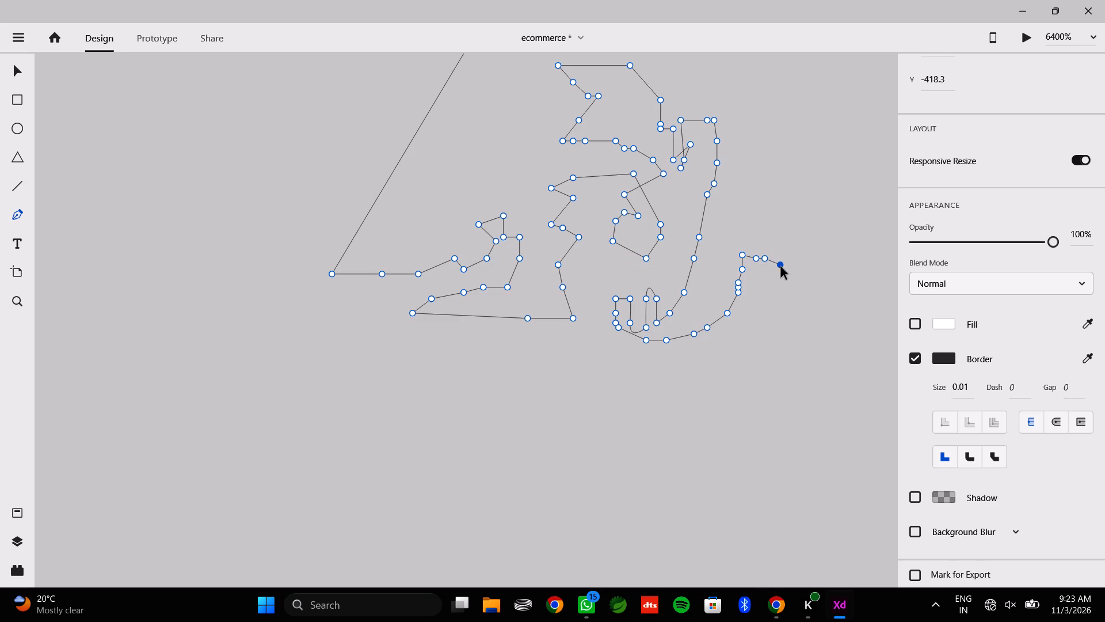
click(779, 276)
click(763, 268)
click(761, 285)
click(780, 293)
scroll(780, 293, up, 2)
ctrl+scroll(780, 293, up, 1)
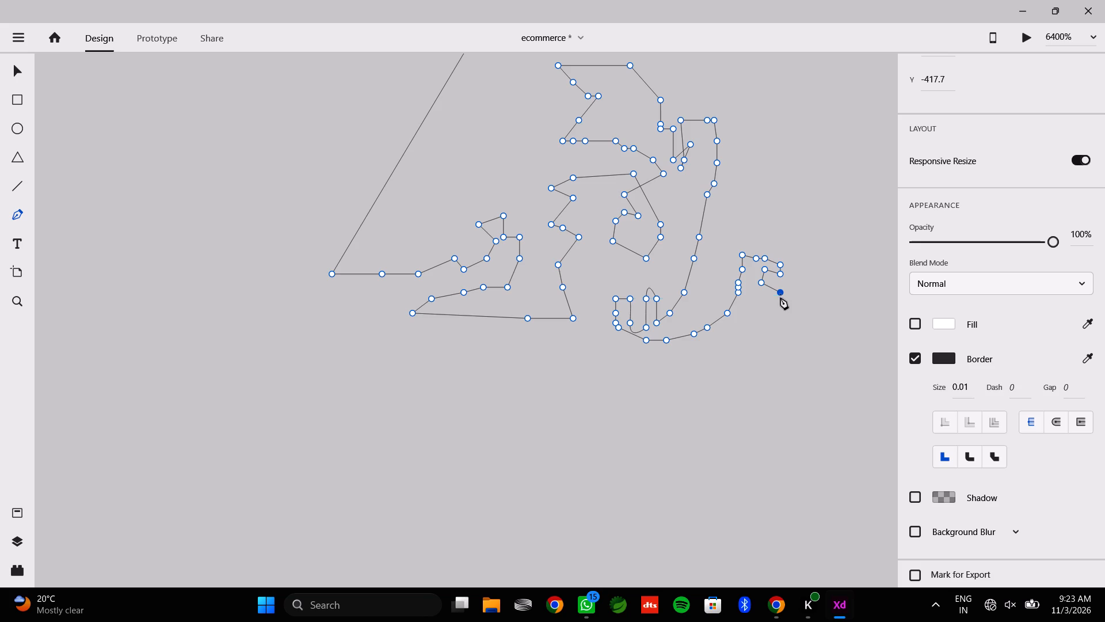
click(780, 301)
click(767, 311)
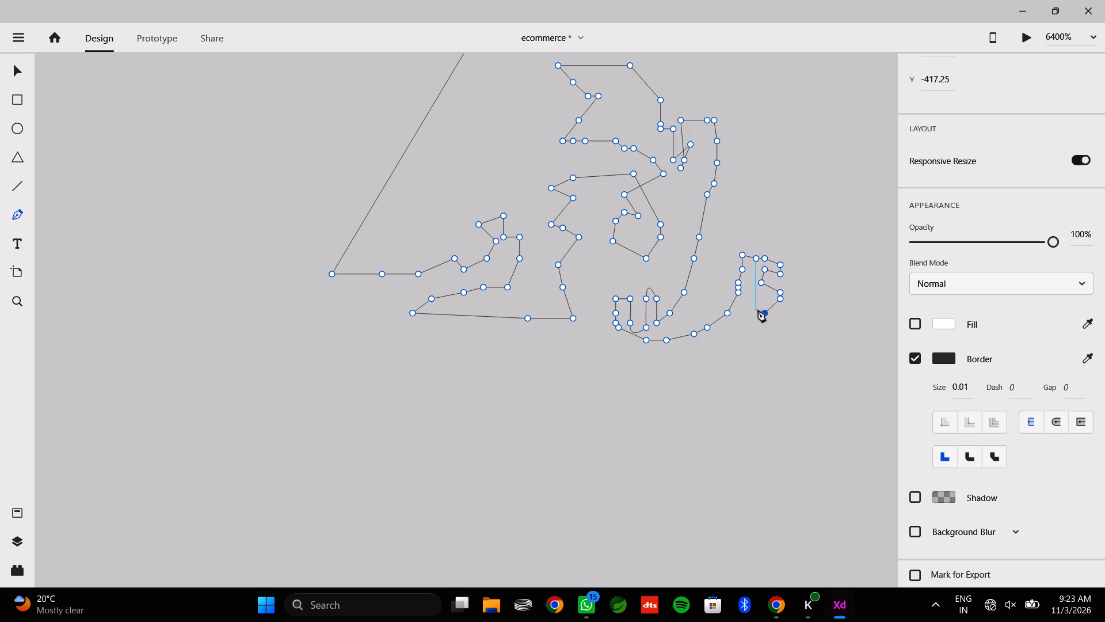
Drop the path straight down below the bulge and step it back inward beneath the sweeping curve.
click(757, 310)
click(755, 317)
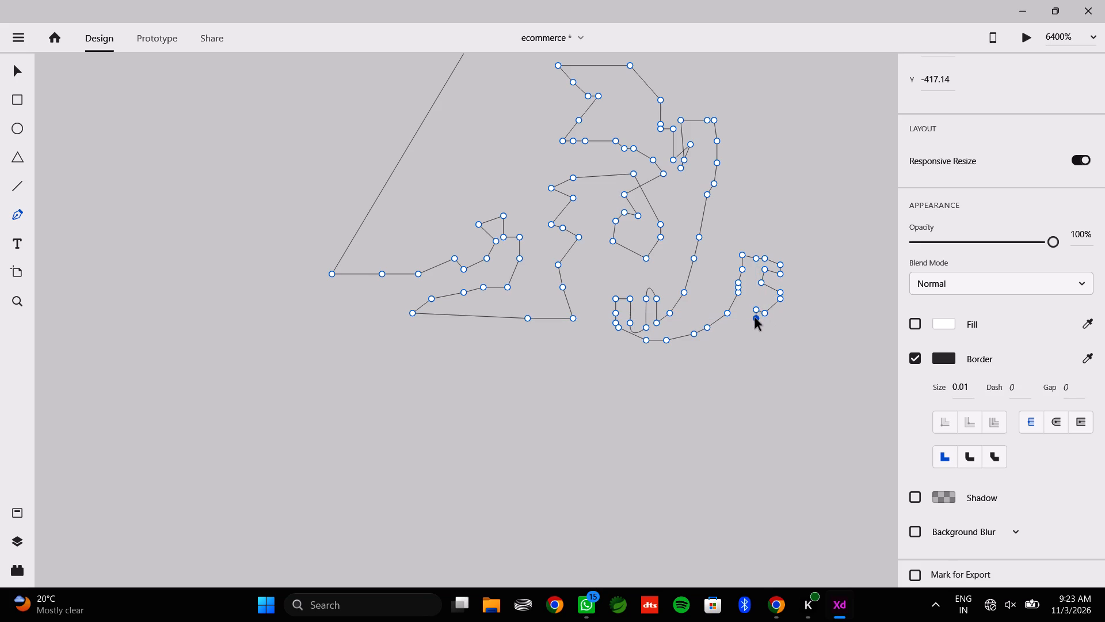
click(755, 329)
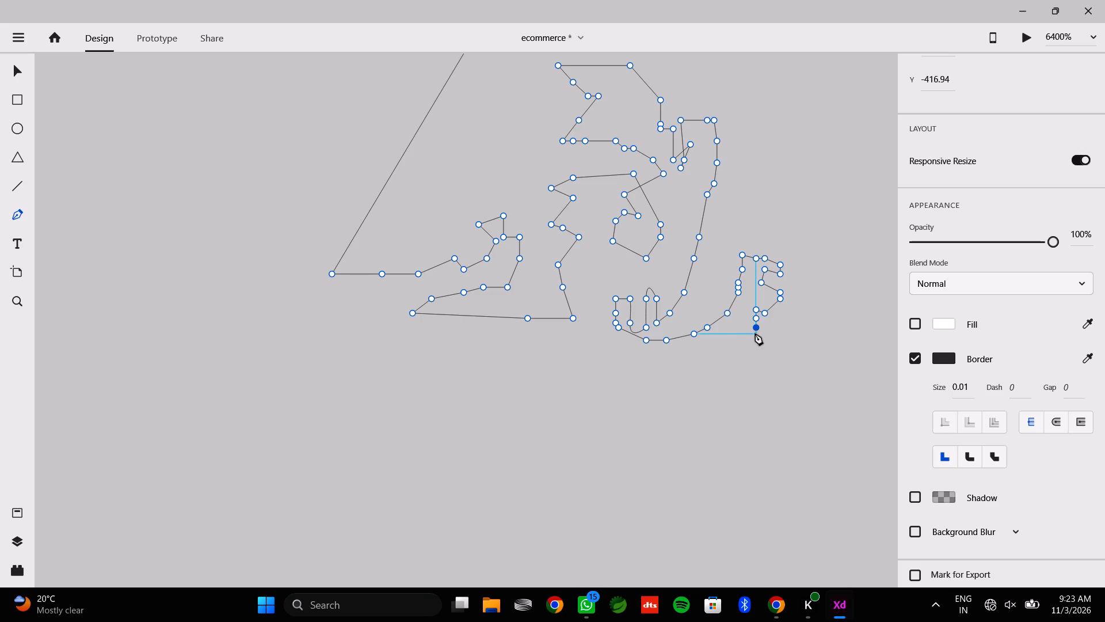
click(754, 344)
click(738, 349)
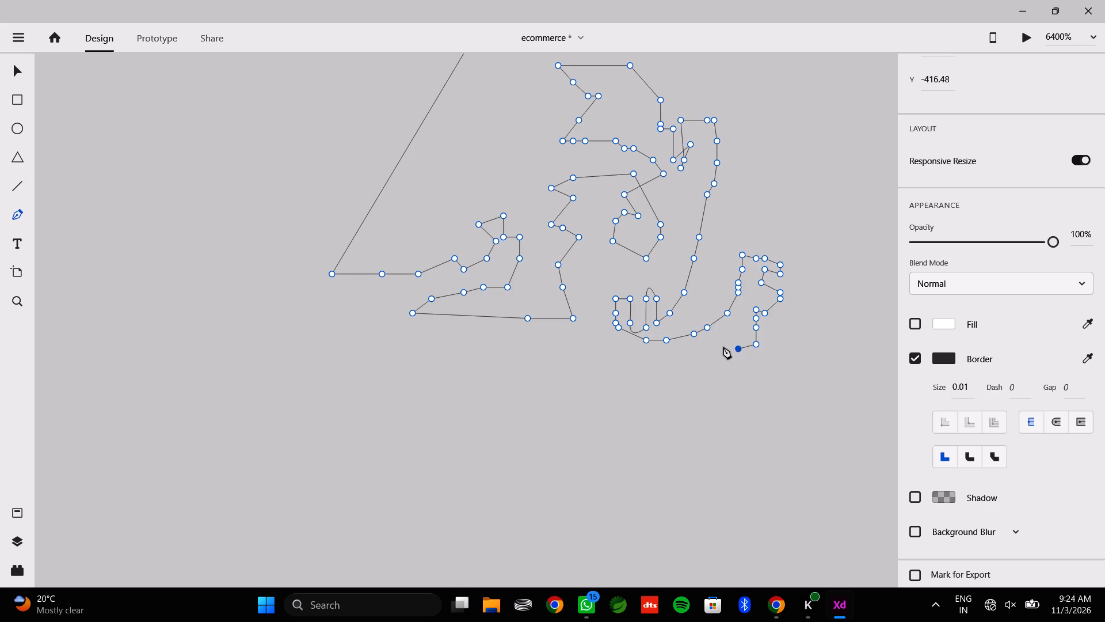
click(721, 346)
click(717, 359)
click(704, 359)
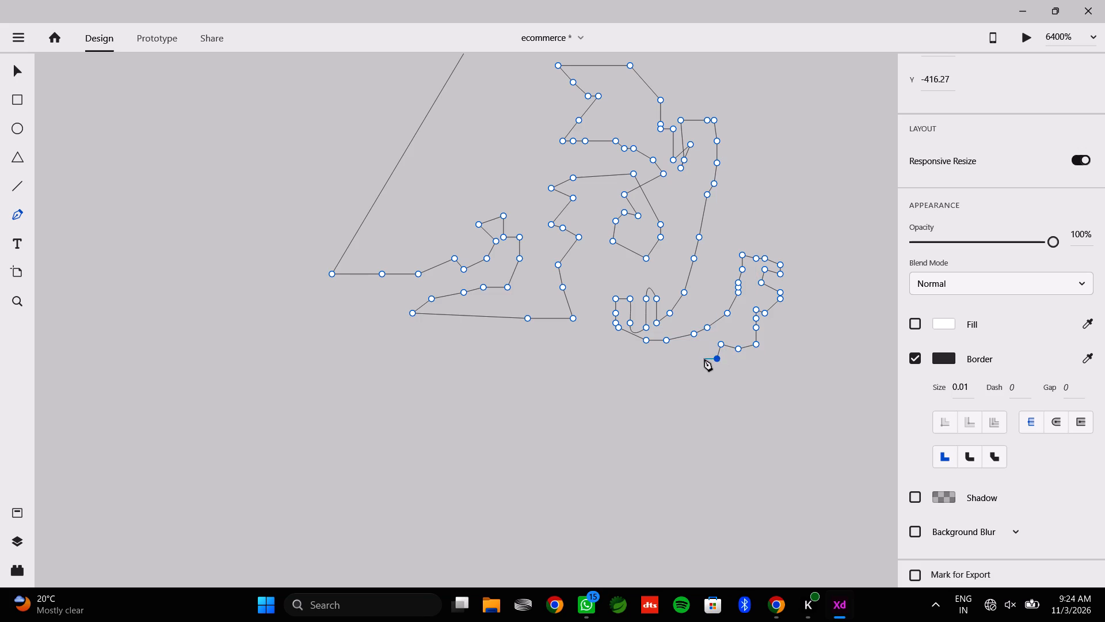
click(692, 362)
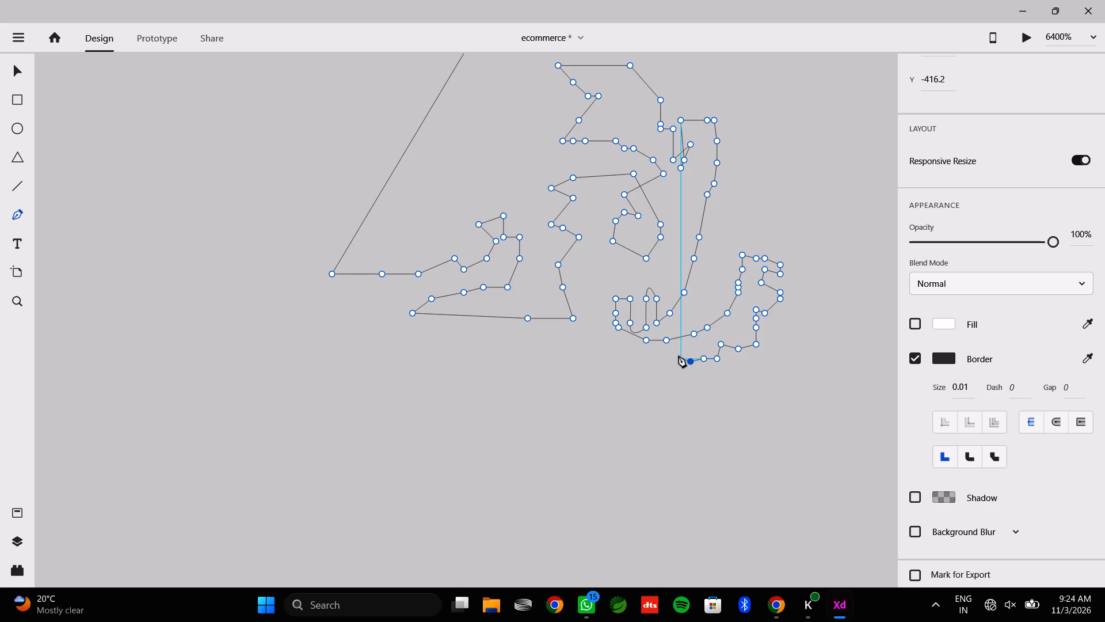
Add a thin spike pointing back outward and bring the path down to a low point beneath the finger-like loops.
click(677, 355)
click(694, 350)
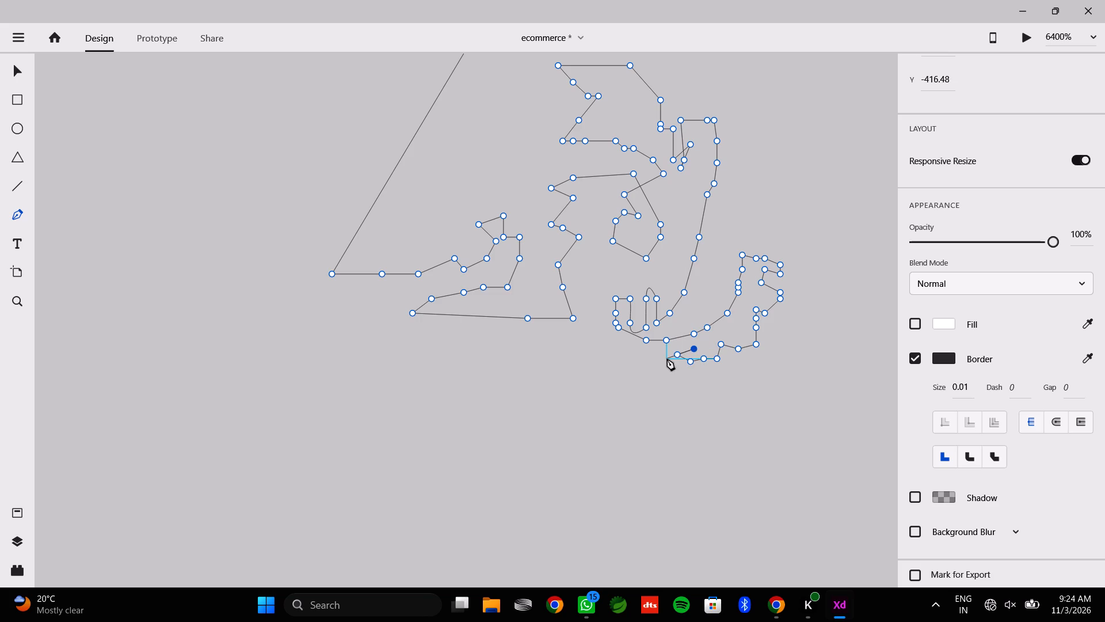
click(666, 358)
click(665, 370)
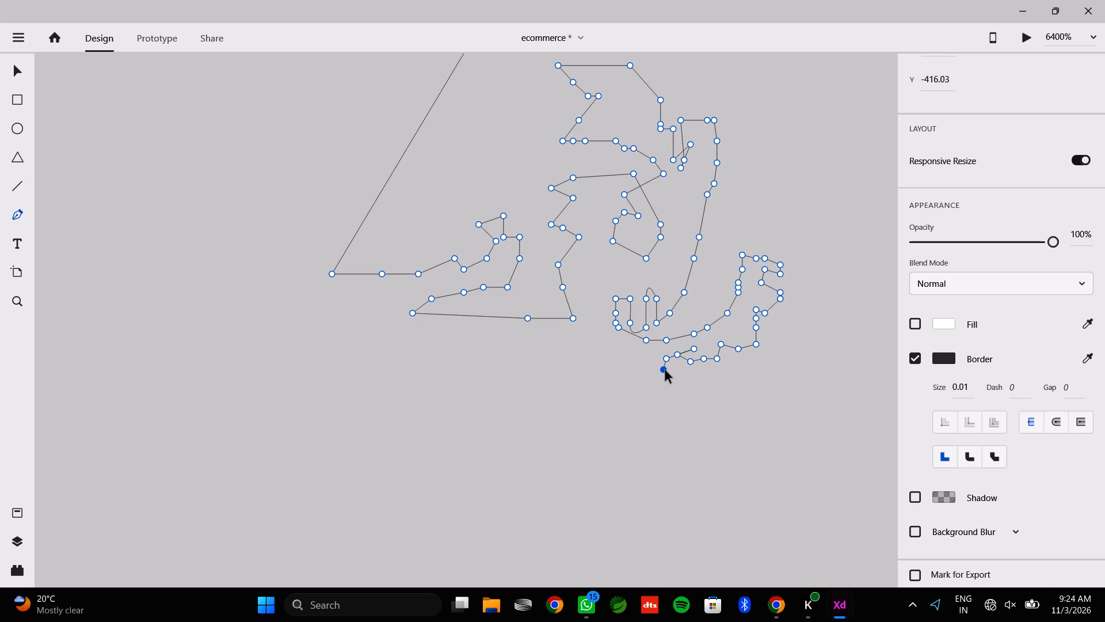
click(665, 370)
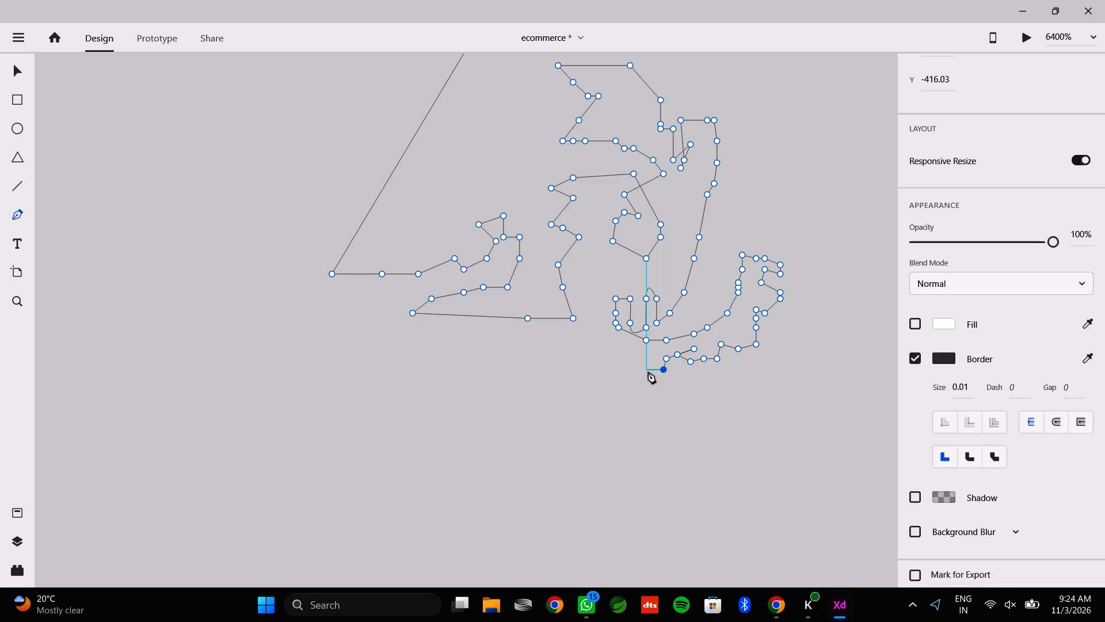
click(641, 374)
Run a wavy edge inward from the low point, with small bumps and curved dips below the flat base line.
click(619, 355)
click(601, 344)
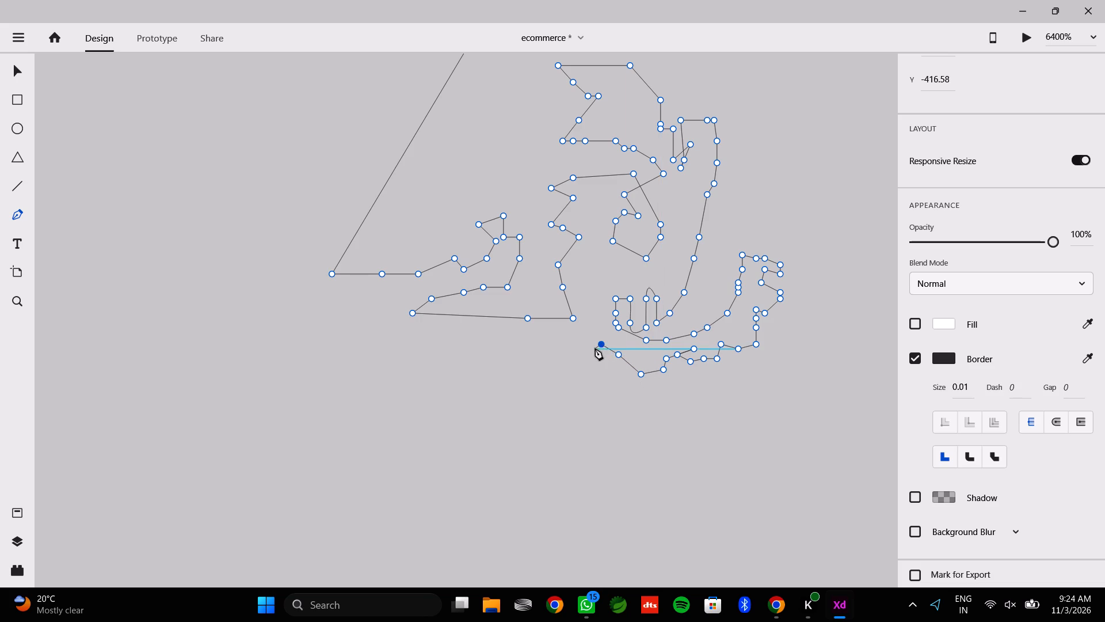
click(595, 348)
click(592, 352)
click(584, 354)
drag(570, 350, 558, 355)
click(558, 355)
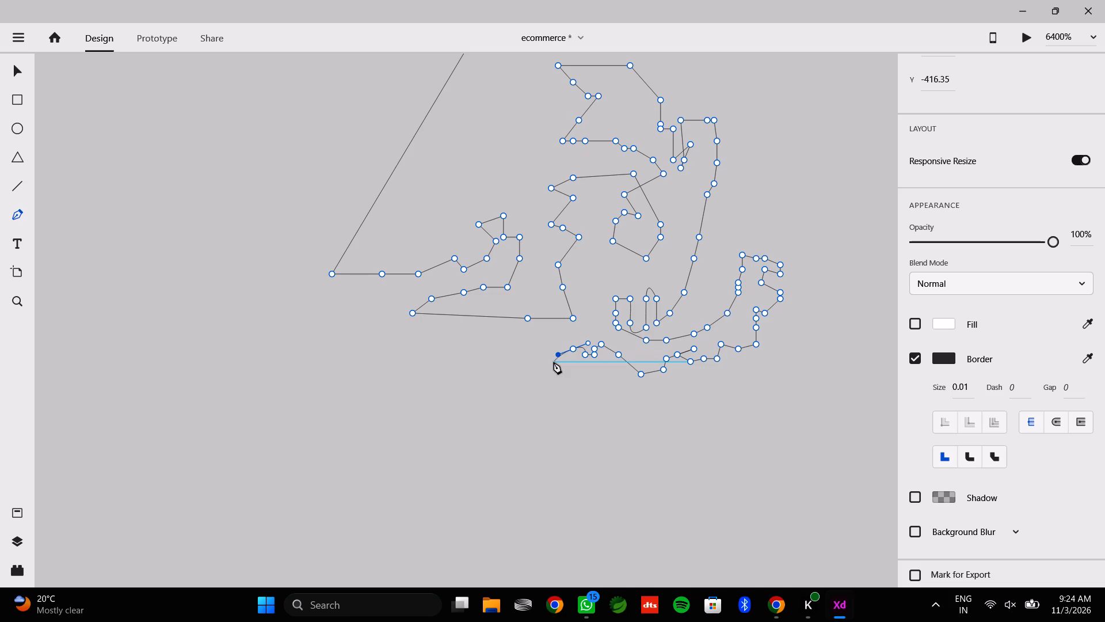
drag(553, 362, 536, 354)
click(536, 354)
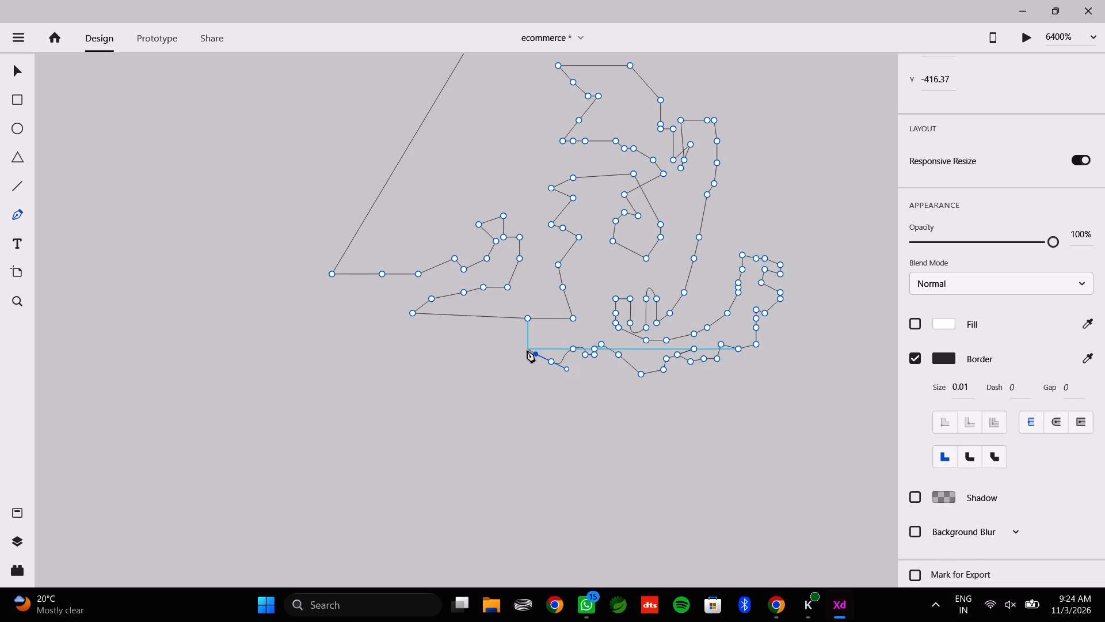
click(527, 350)
click(517, 359)
click(493, 352)
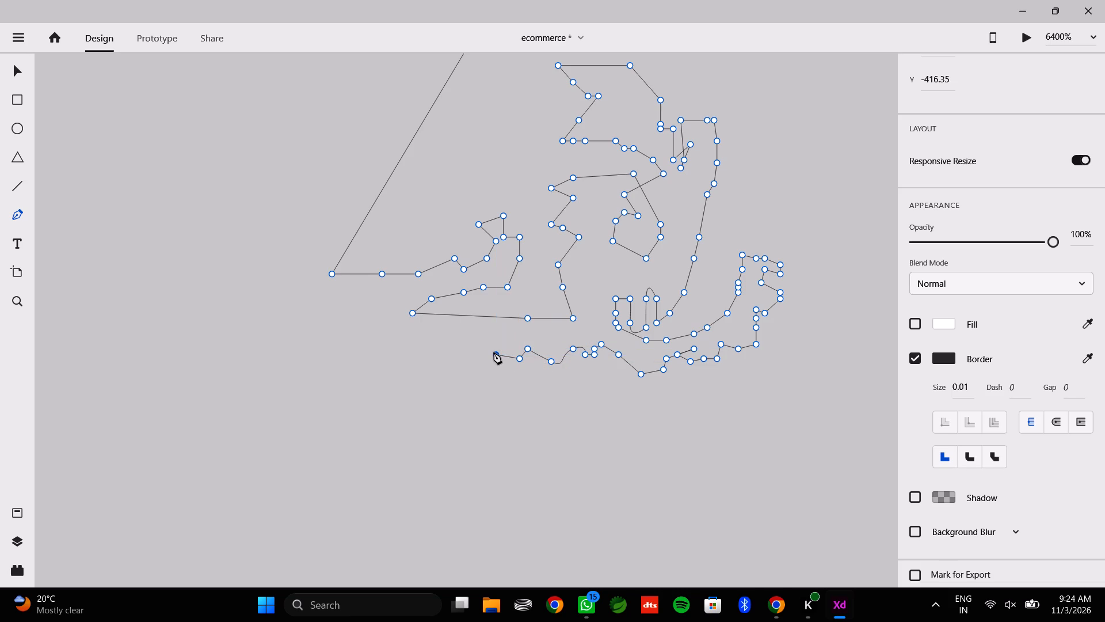
click(473, 349)
Fold the path down and back along a short slanted edge, and extend it inward to a sharp far point.
click(470, 366)
click(494, 378)
click(508, 385)
click(494, 386)
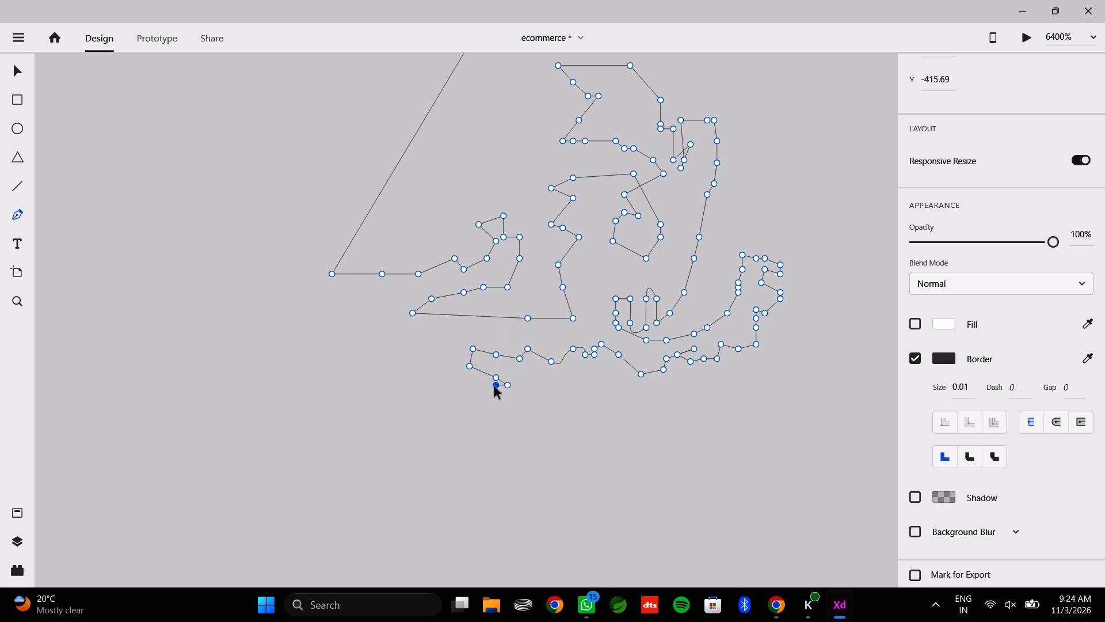
click(460, 391)
click(410, 390)
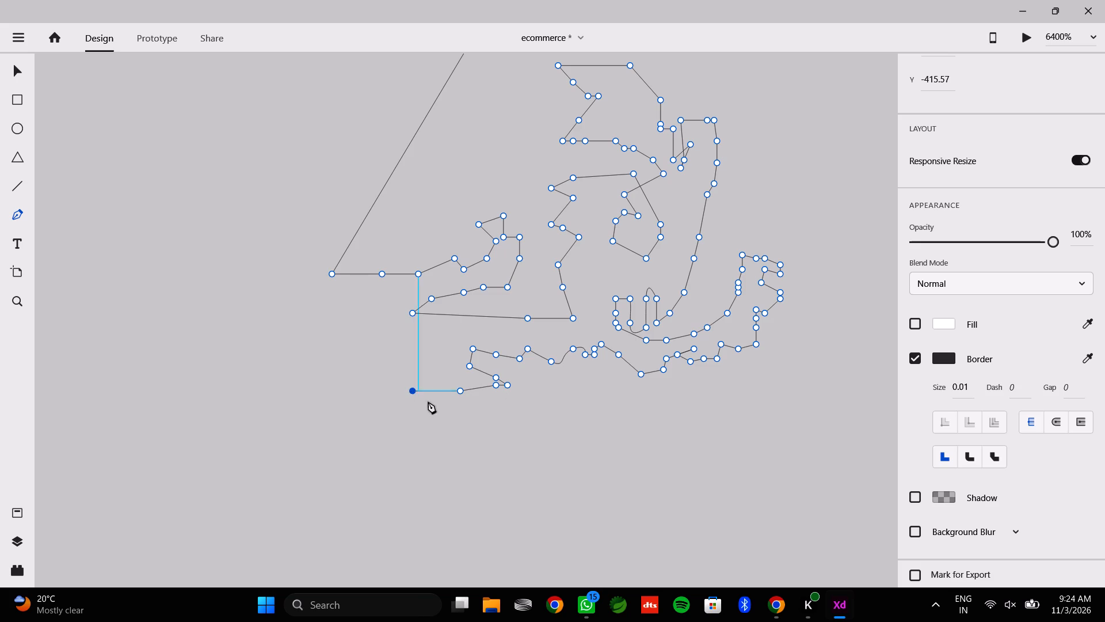
Turn the path back from the sharp far point with a gently rising edge ending beneath the short slanted fold.
click(434, 407)
click(466, 399)
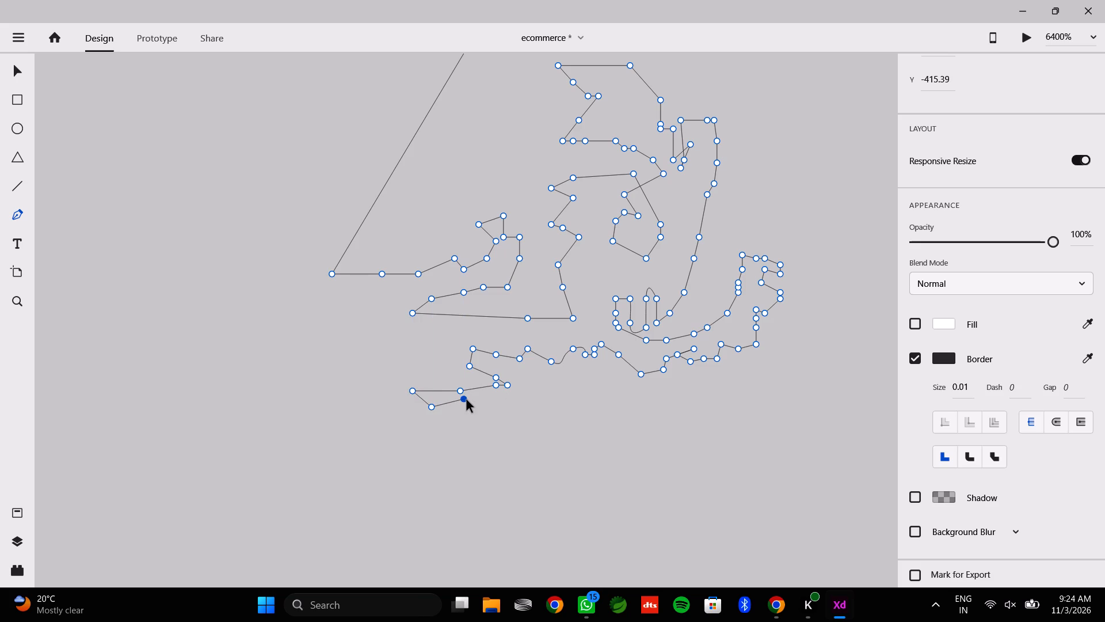
click(478, 396)
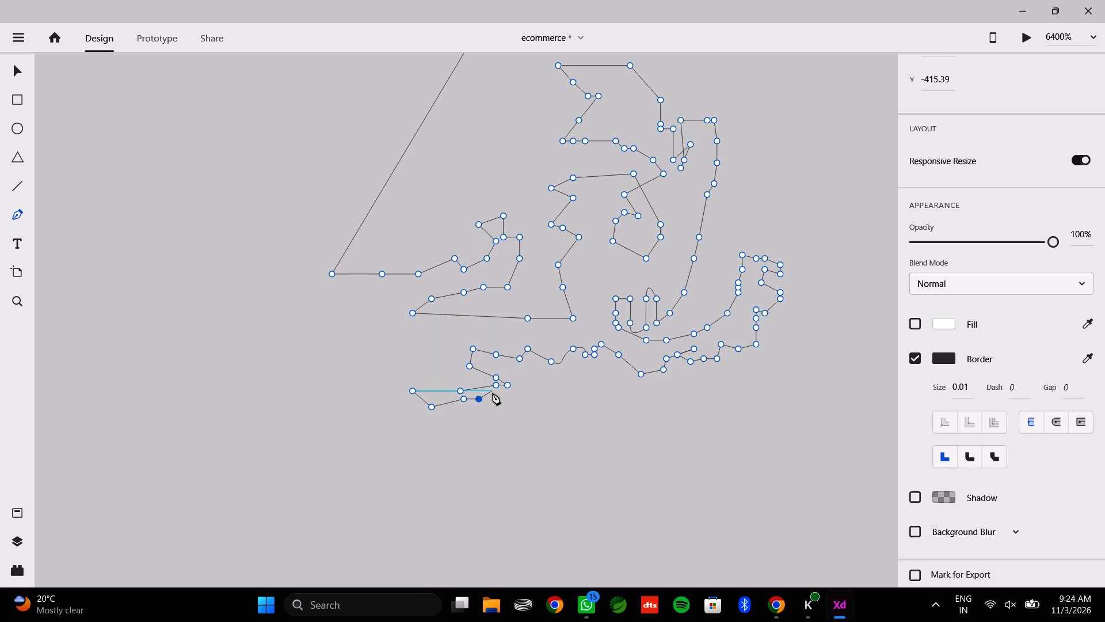
click(492, 393)
Curve the path down and around in a bowl shape beneath the sharp point, ending at a second far point.
click(487, 411)
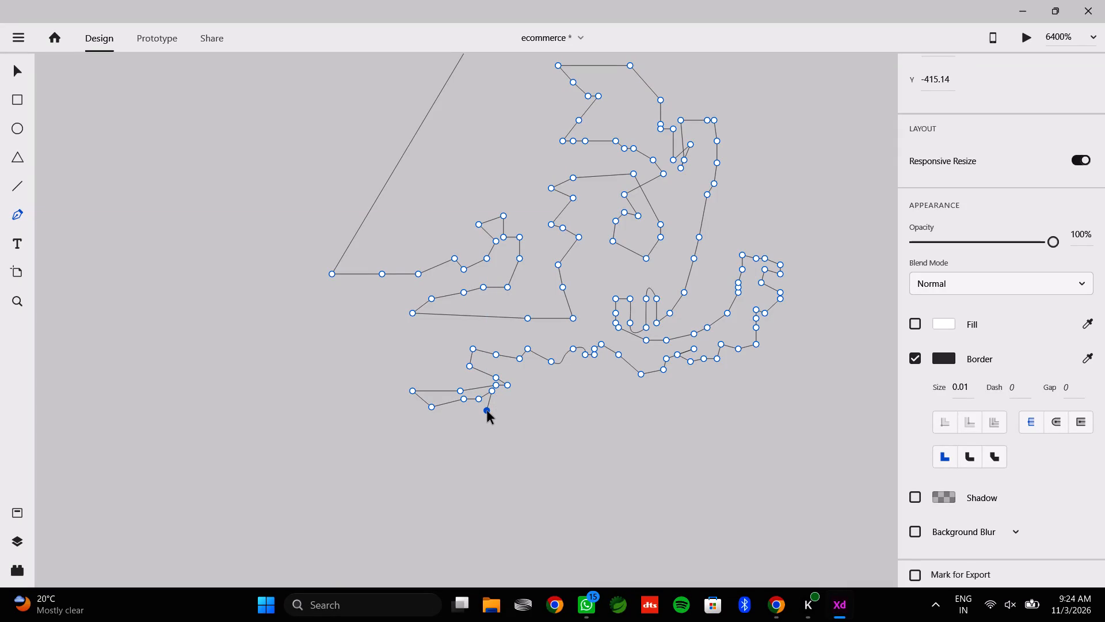
click(486, 423)
click(470, 434)
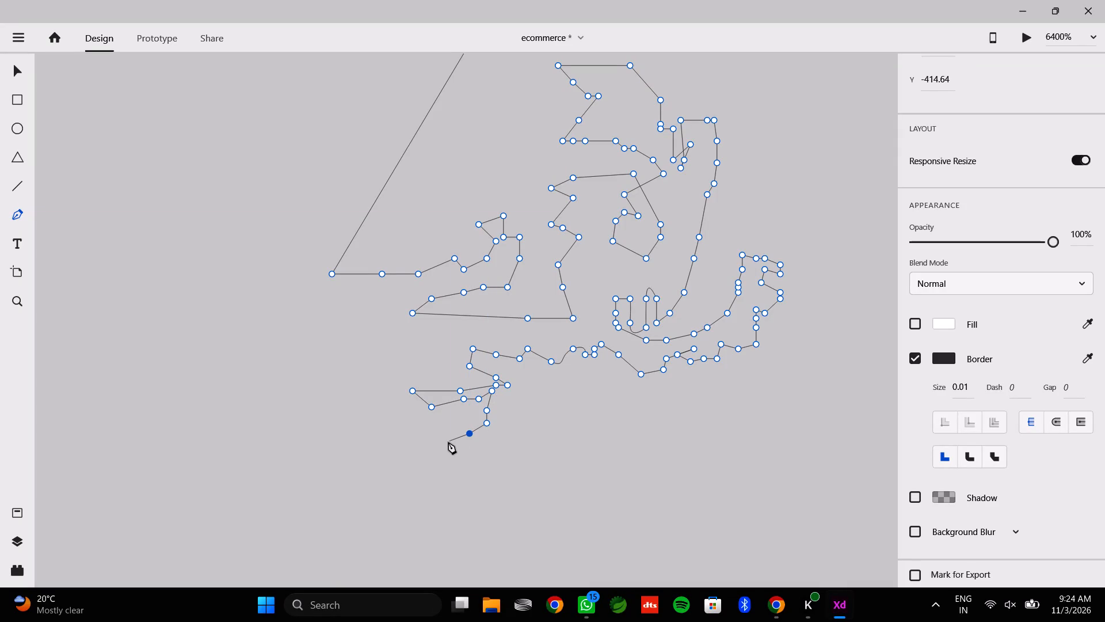
click(448, 442)
click(429, 437)
click(406, 424)
Slant down to a short flat base, then run a long edge outward that rises, levels off and dips slightly.
click(436, 462)
click(488, 462)
click(513, 447)
click(531, 441)
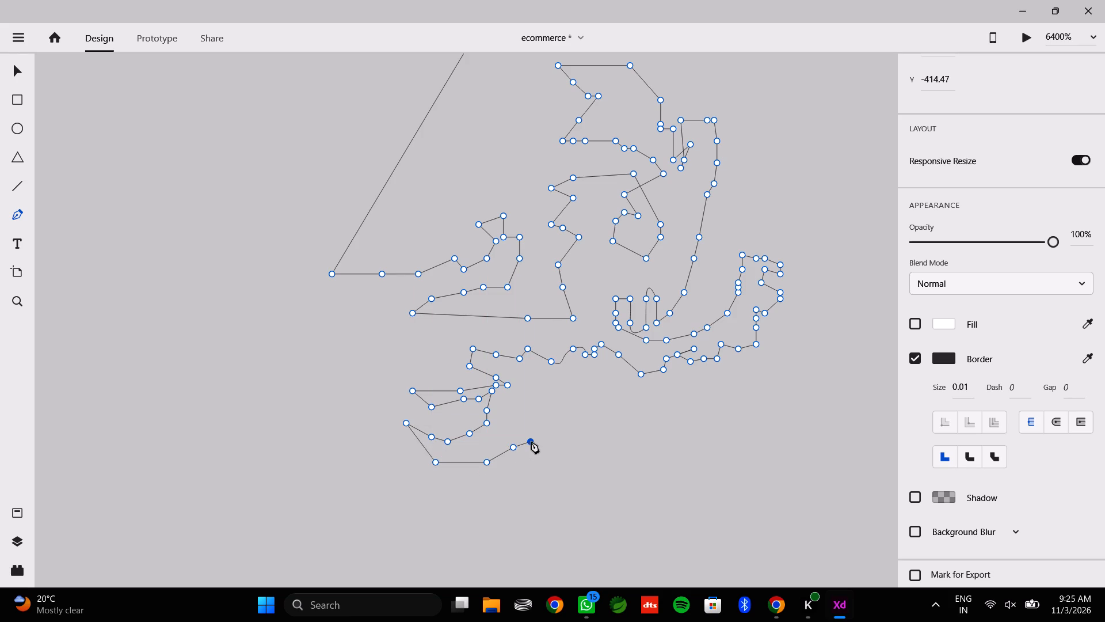
click(554, 435)
click(584, 434)
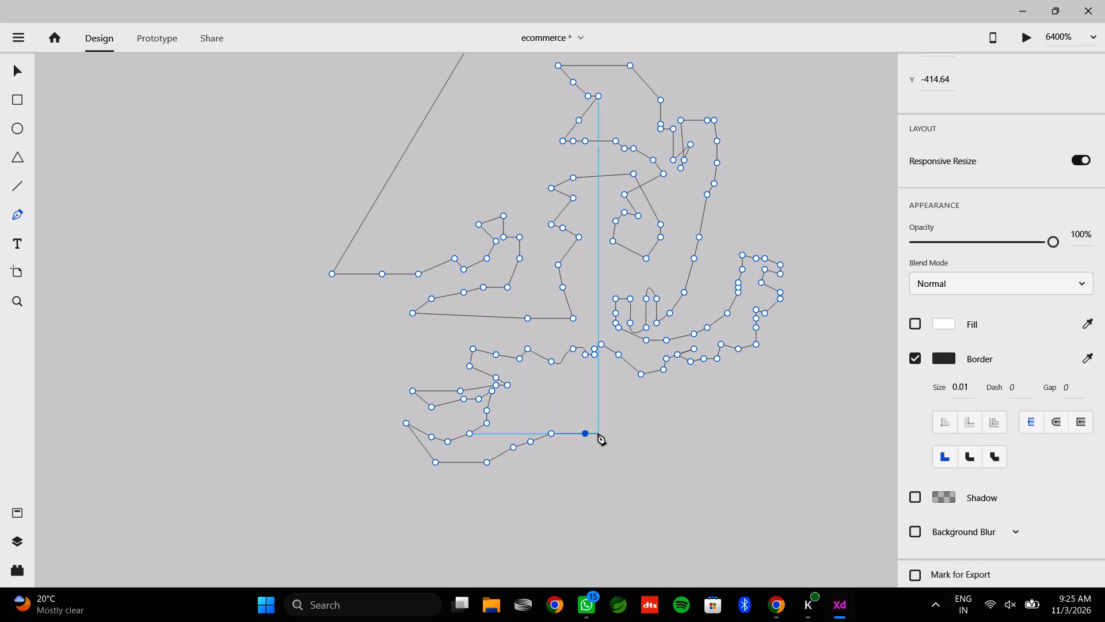
click(597, 433)
click(620, 435)
click(641, 443)
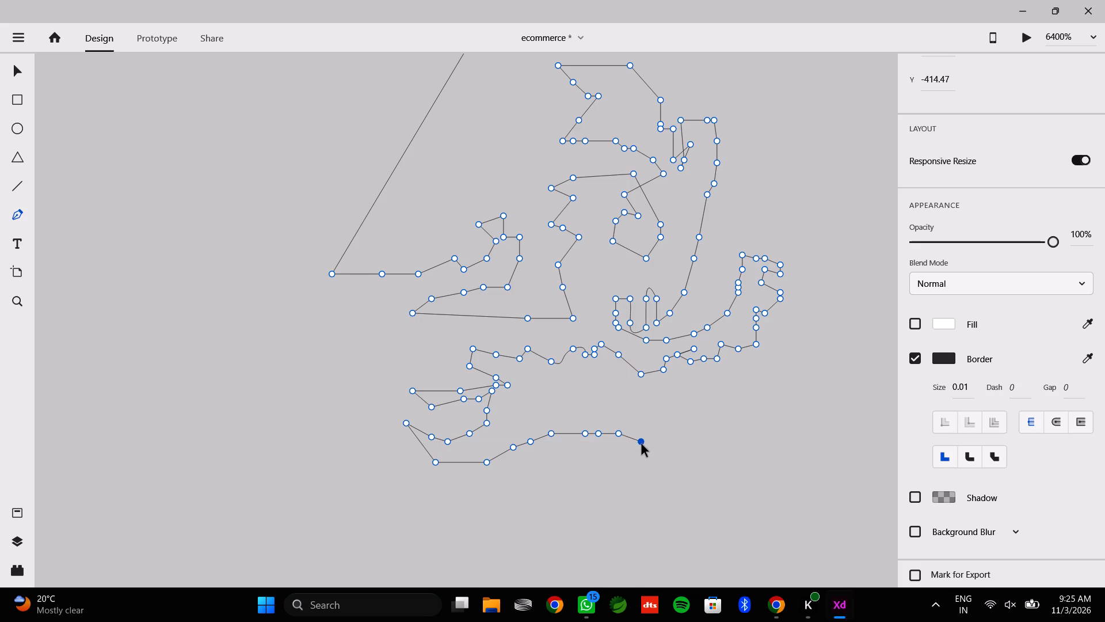
Add a small peak at the end of the long level edge and drop the path into a dip.
click(650, 421)
ctrl+scroll(675, 416, up, 6)
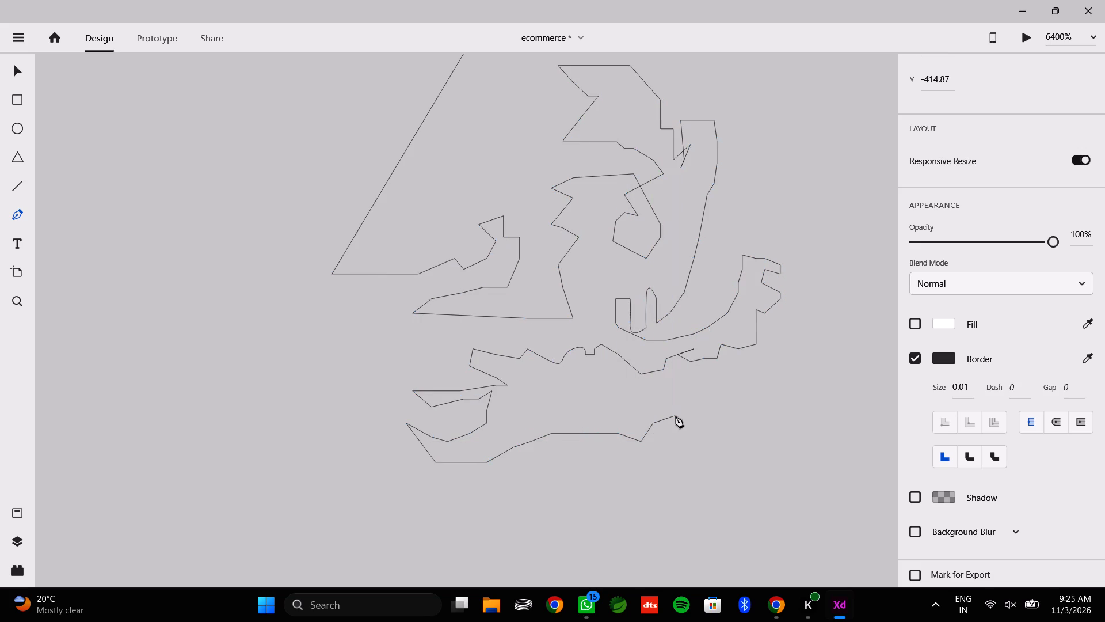
ctrl+scroll(675, 416, up, 8)
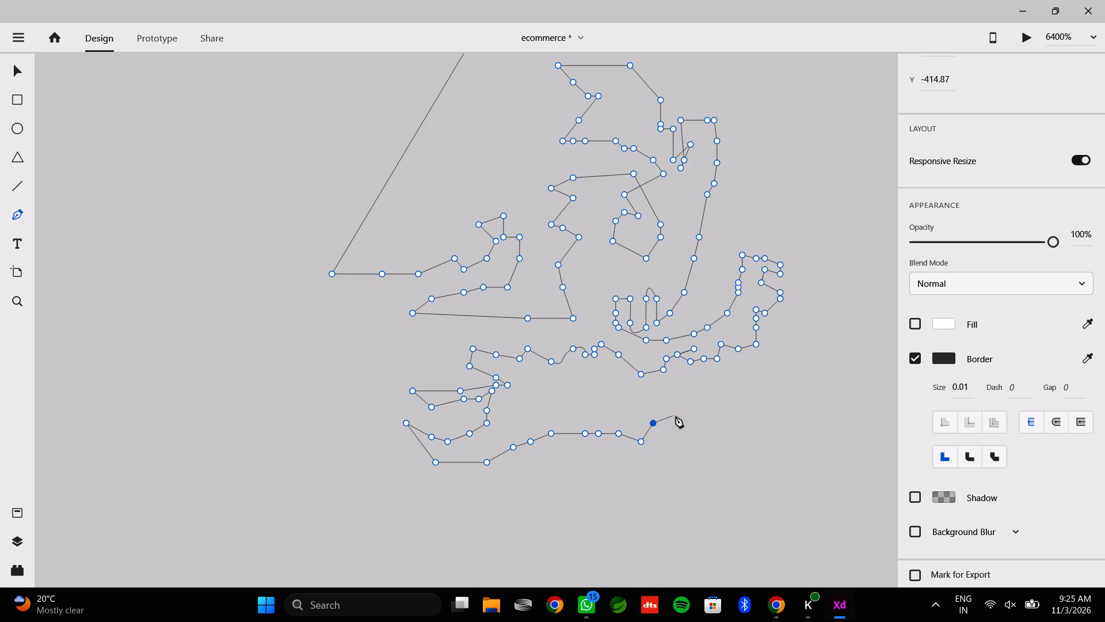
click(675, 416)
click(672, 424)
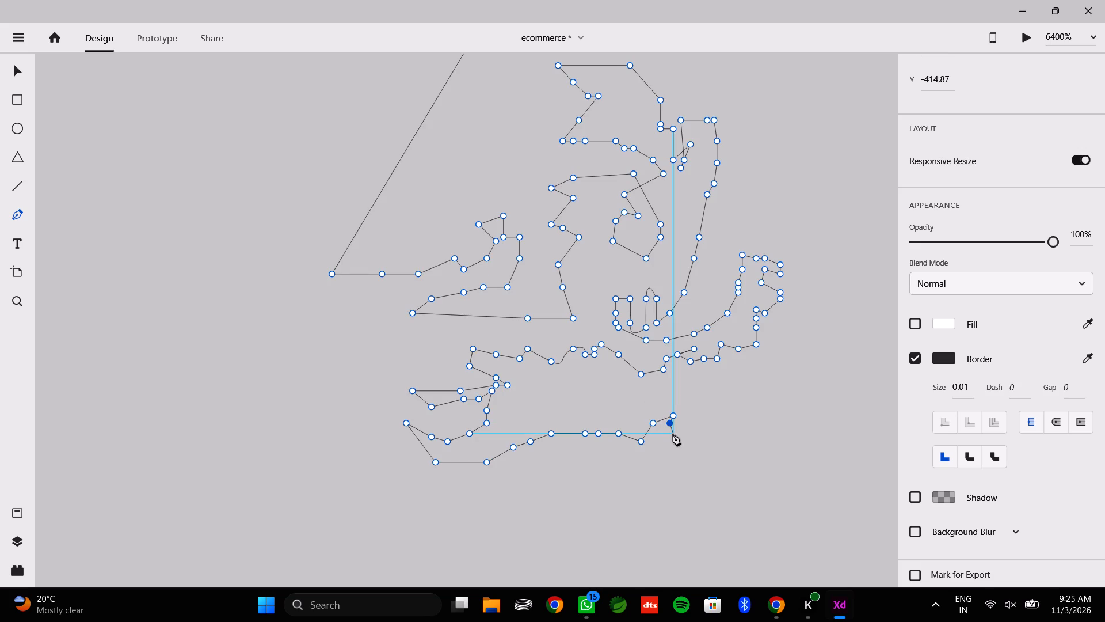
click(672, 434)
click(677, 448)
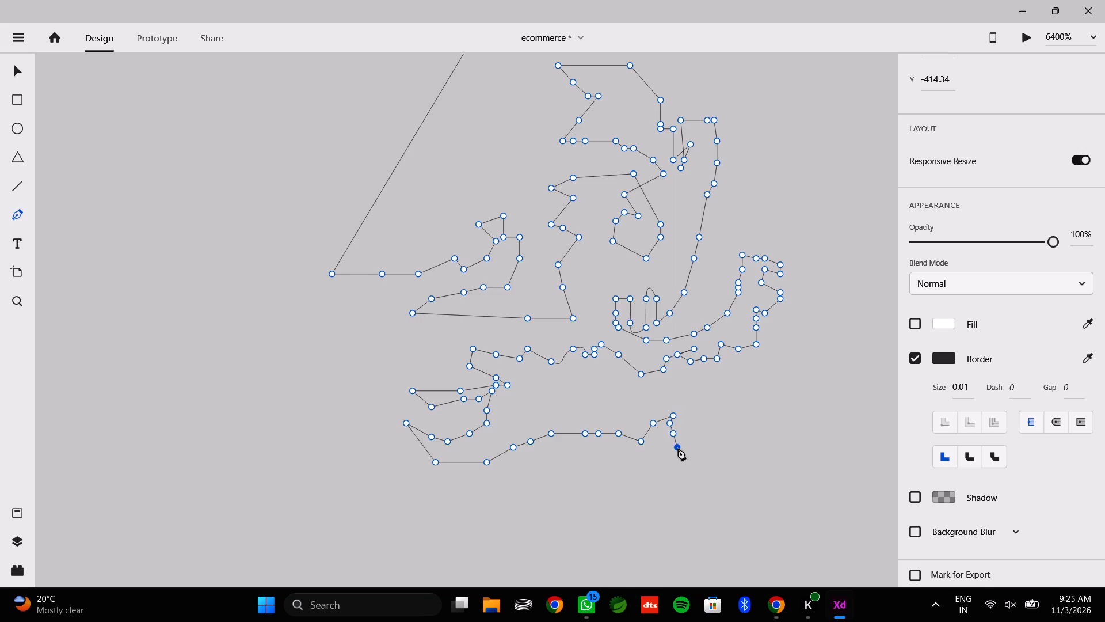
Sweep the path outward and upward from the dip to a high tip below the stepped edge.
click(700, 444)
click(713, 432)
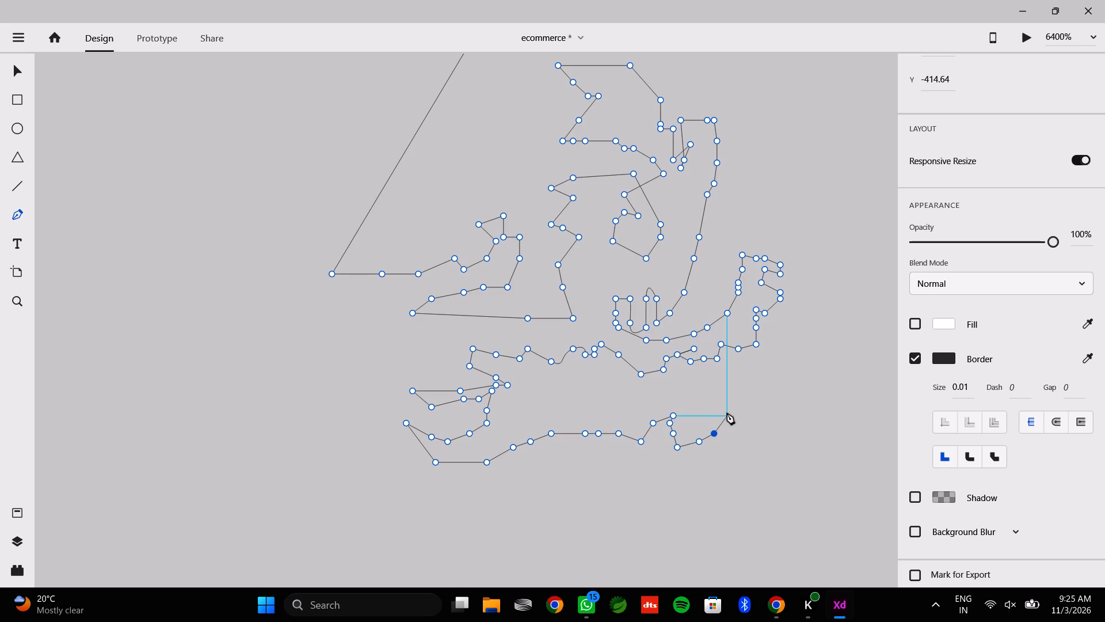
click(728, 410)
click(726, 397)
click(736, 381)
Cap the tip with a short flat edge and trace the path back along the inside of the upward sweep to the small peak.
click(713, 380)
click(721, 405)
drag(712, 420, 713, 419)
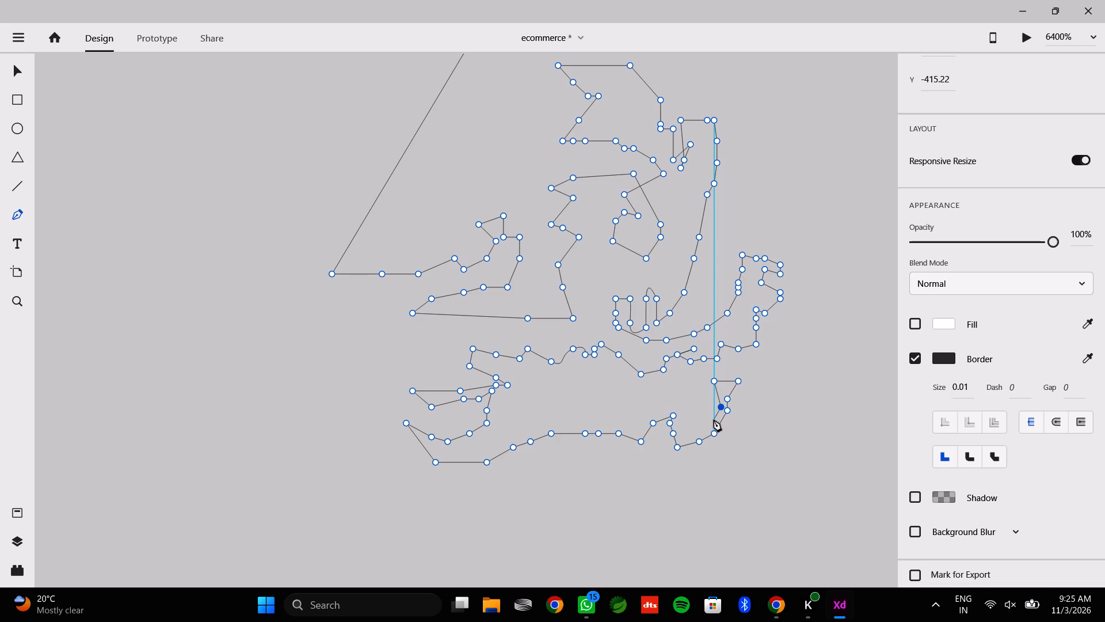
drag(713, 419, 701, 430)
click(701, 430)
click(695, 436)
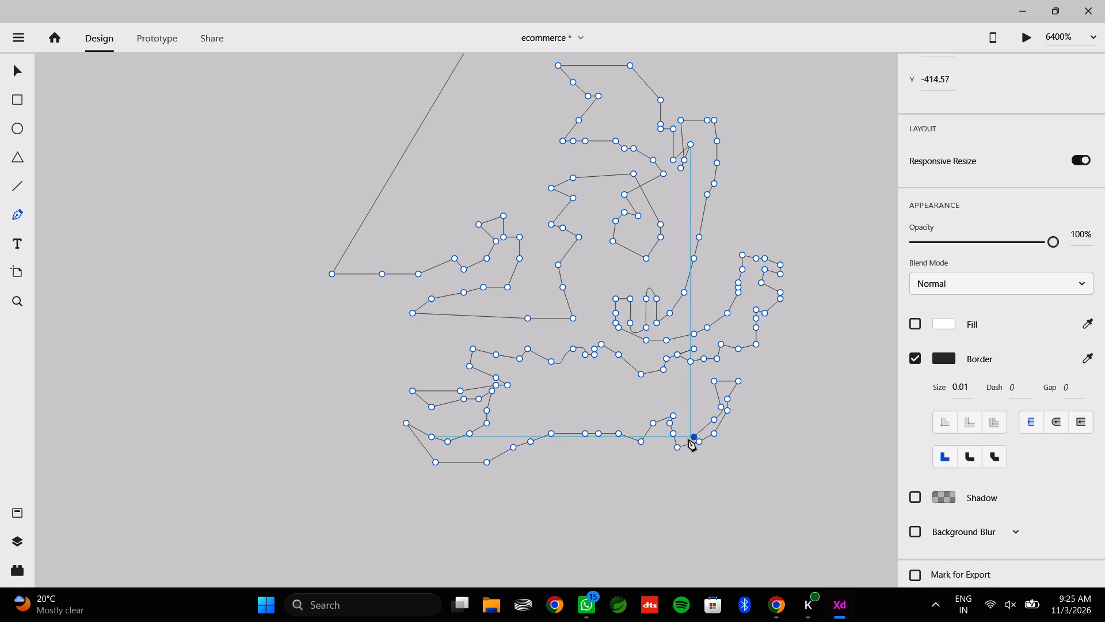
click(687, 439)
click(676, 430)
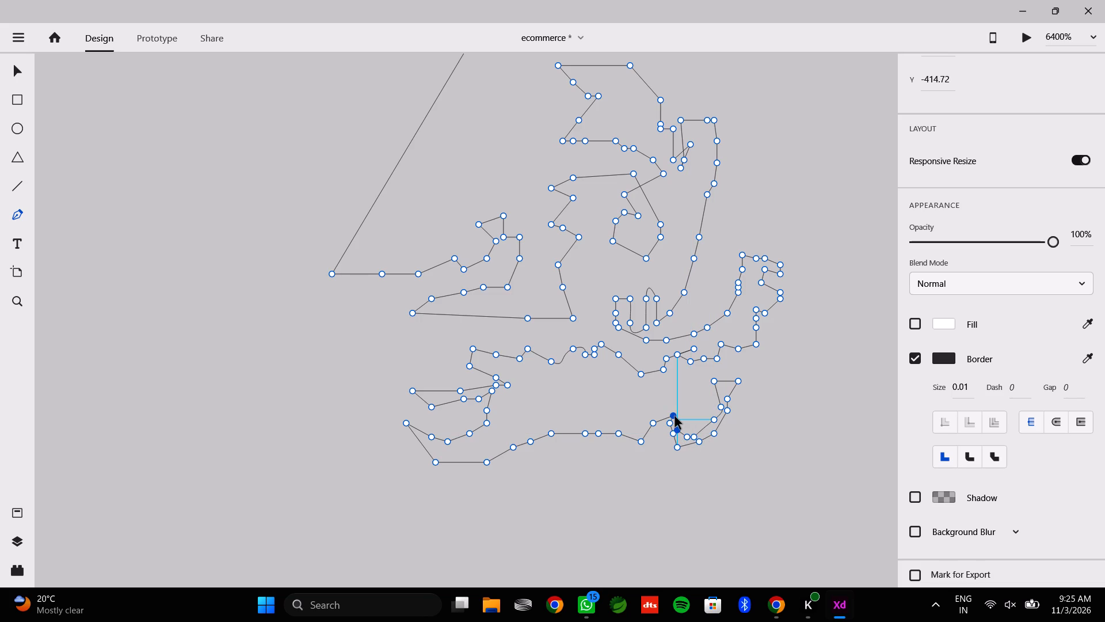
click(675, 416)
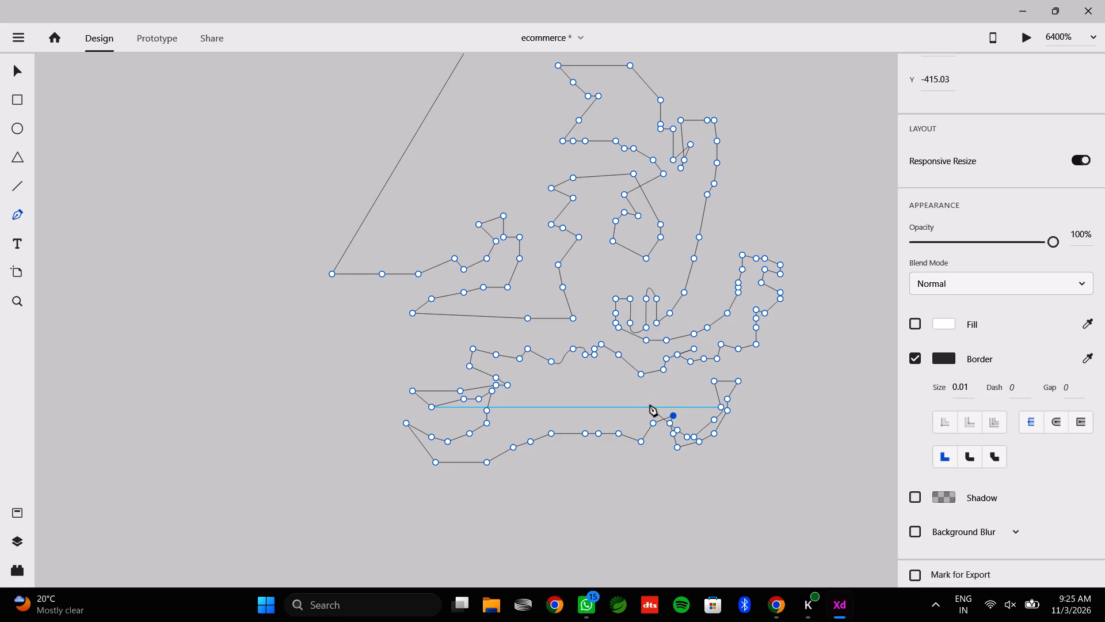
Rise from the small peak to a new high point and run a long diagonal down across the level edge.
click(649, 404)
click(622, 427)
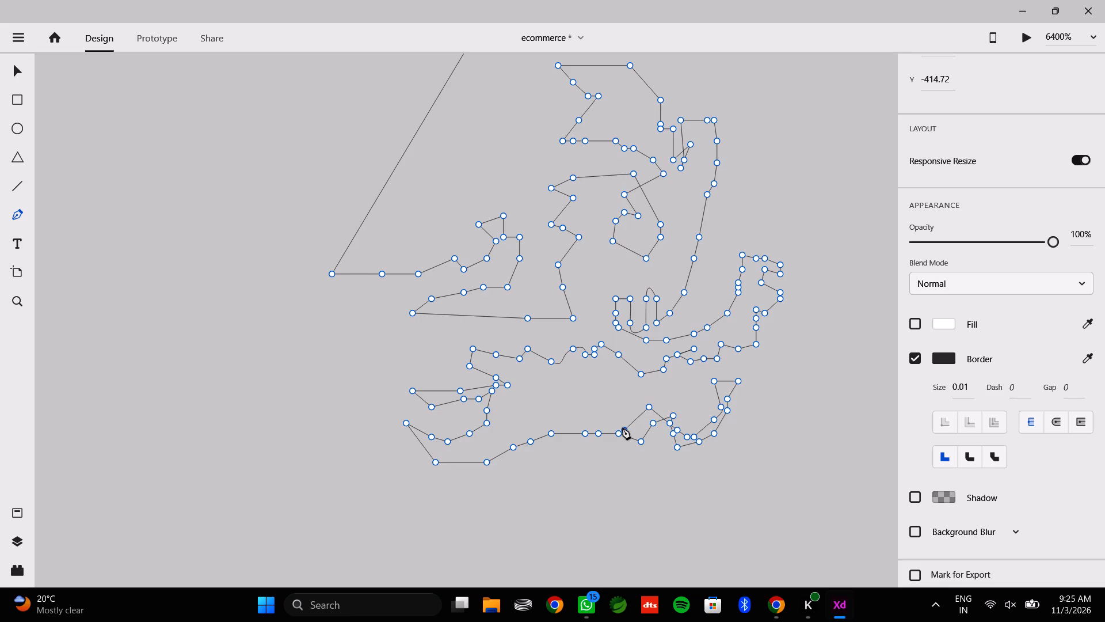
click(605, 452)
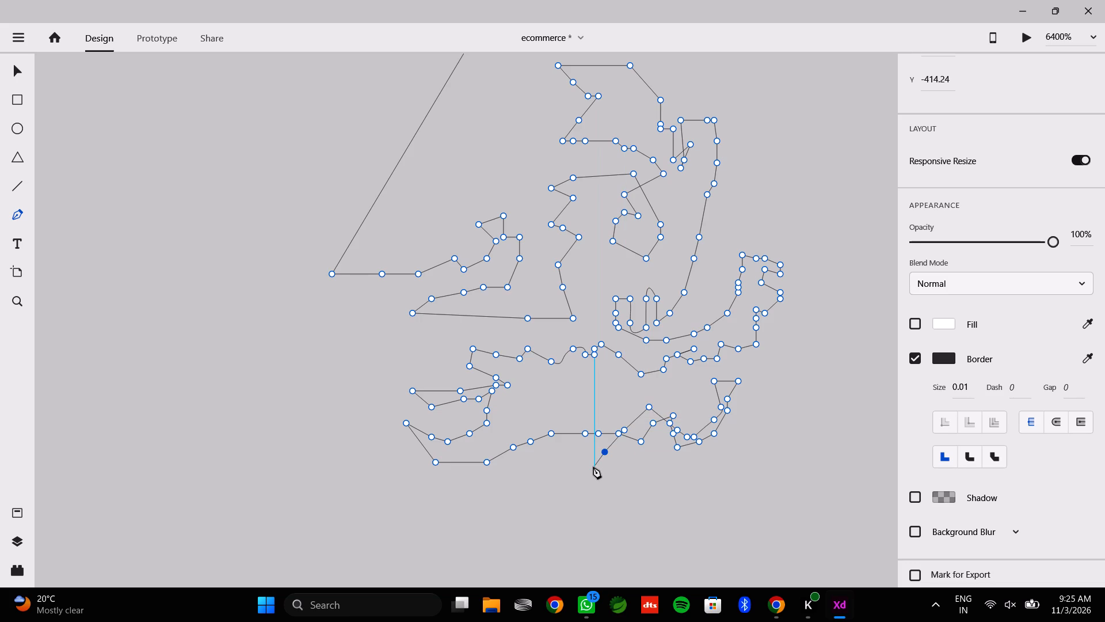
click(592, 468)
Bring the path back up from the low point and run it inward above the level edge, ending in an upturned hook.
click(610, 419)
click(597, 418)
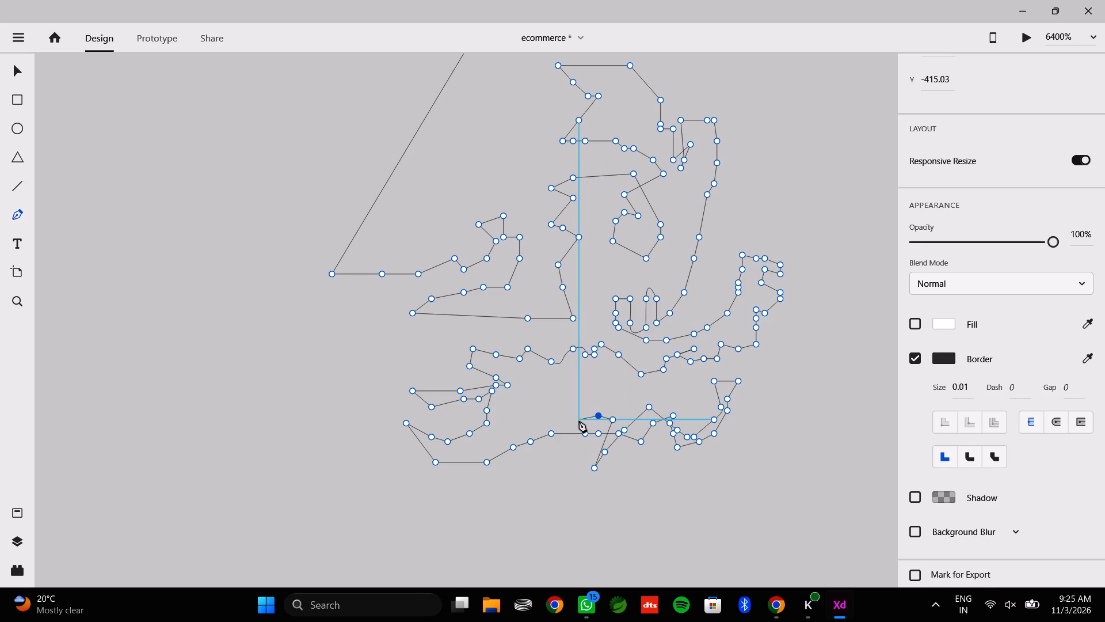
click(578, 420)
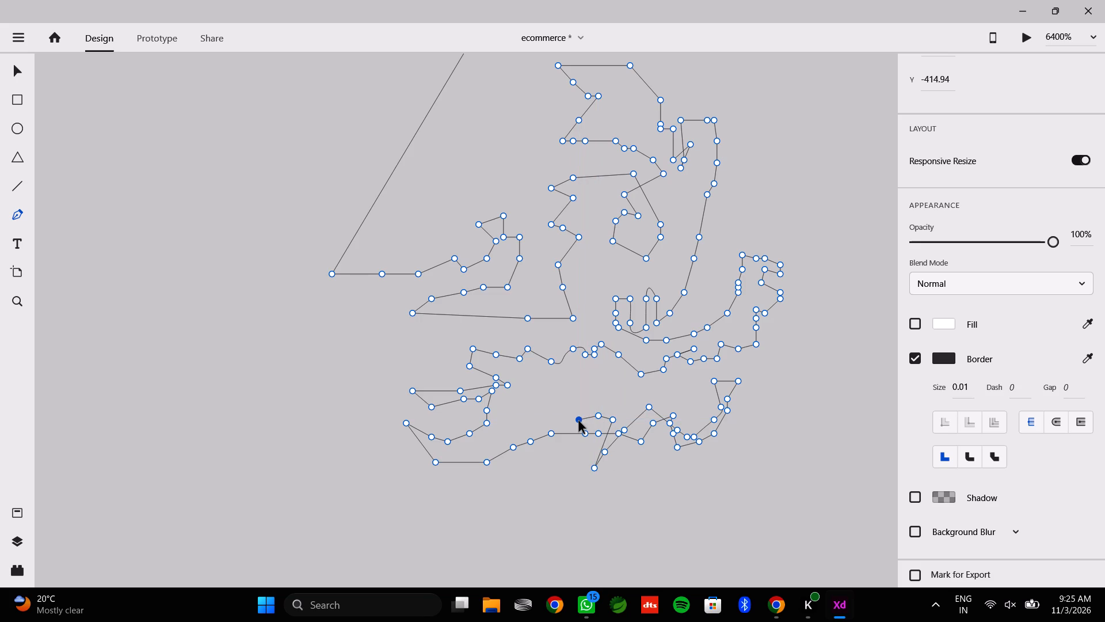
click(569, 420)
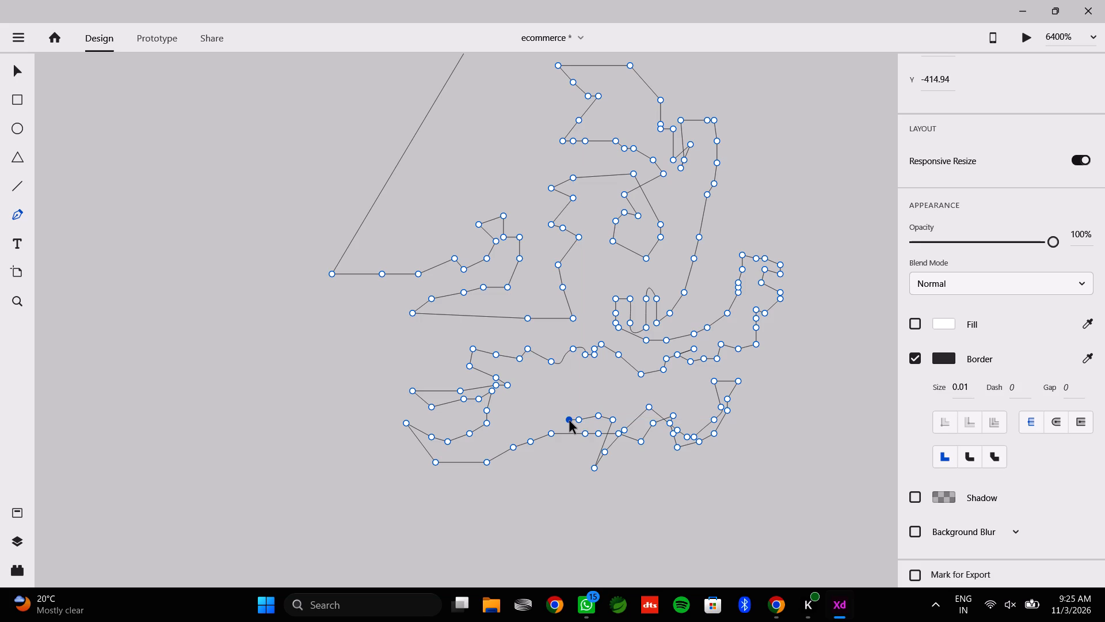
click(564, 412)
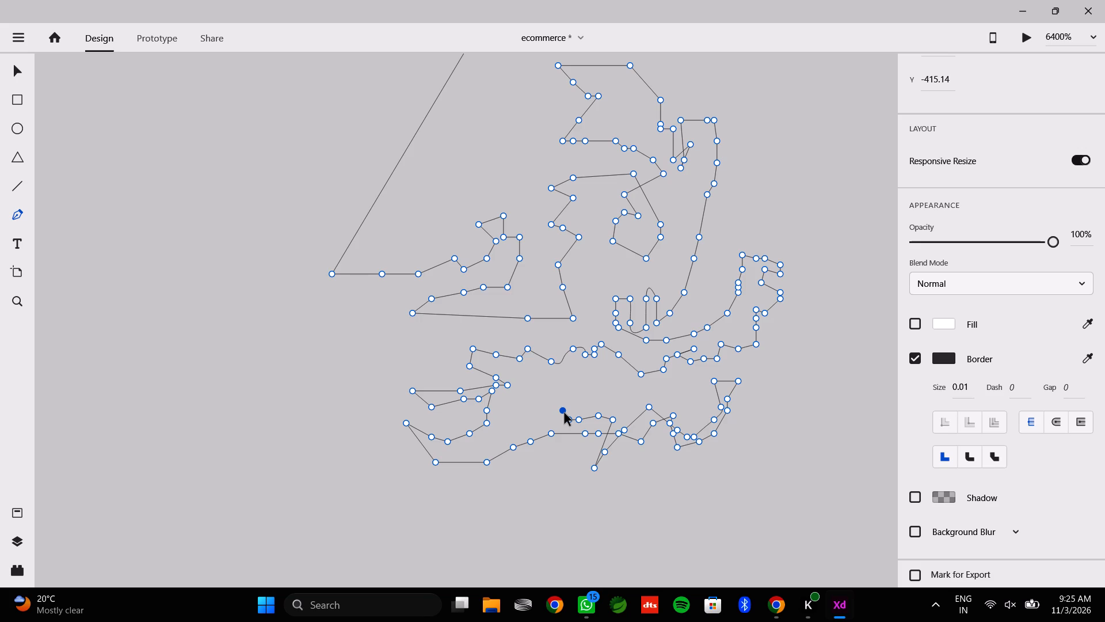
click(561, 401)
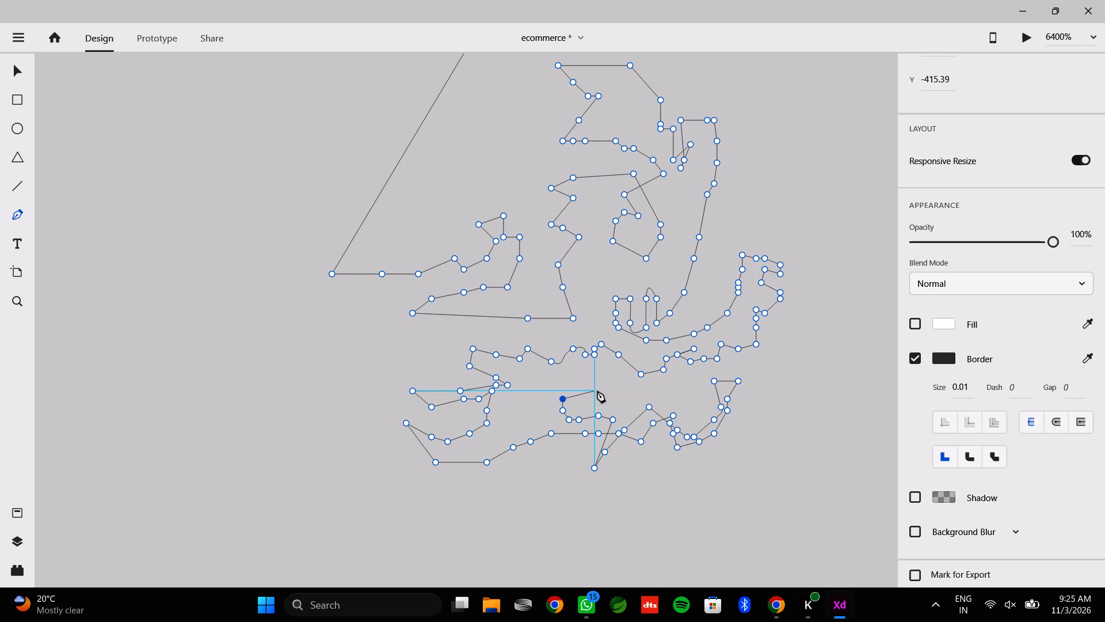
Add a small curved loop at the hook and run a gently rising edge back outward above the zigzag.
drag(575, 408, 602, 401)
click(602, 401)
click(622, 398)
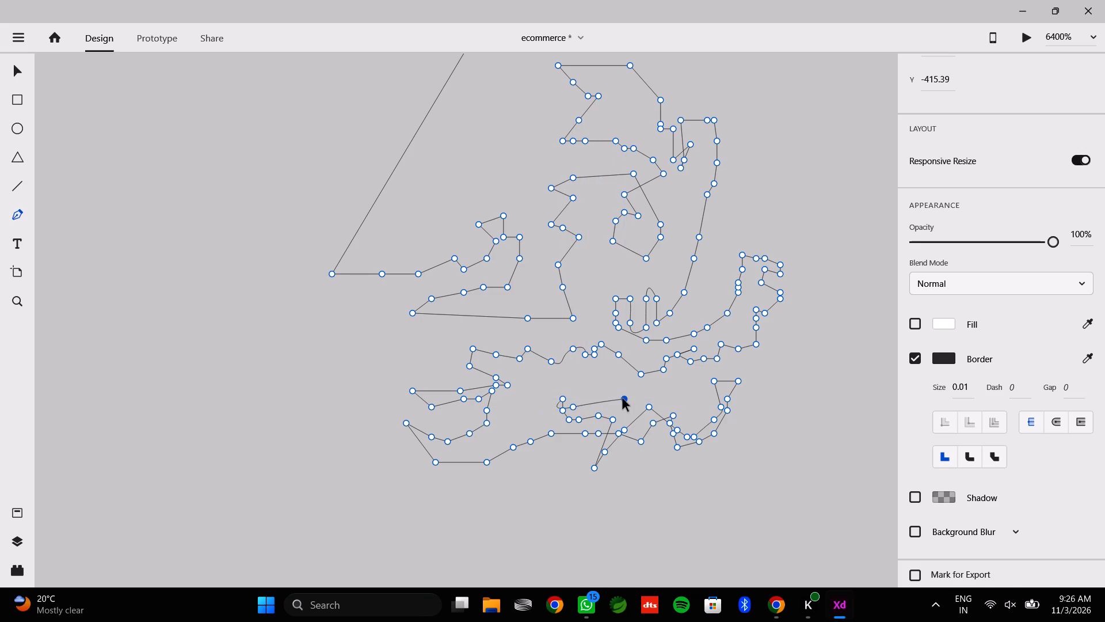
click(648, 393)
click(668, 389)
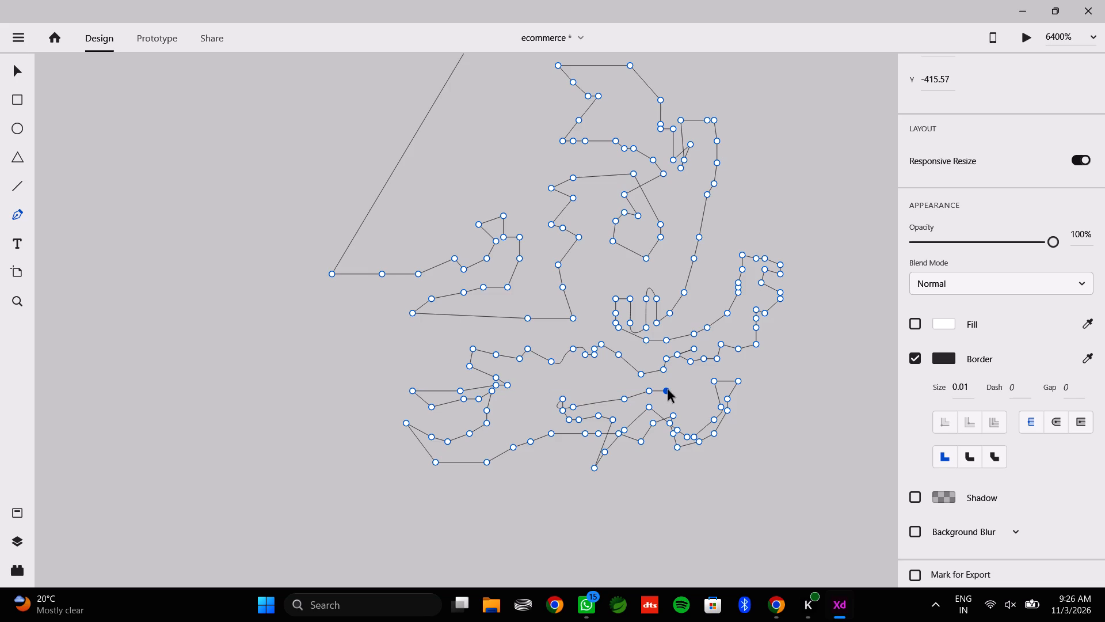
Add a small notch and an upward step, then extend a level edge outward just above the flat-capped tip.
click(669, 399)
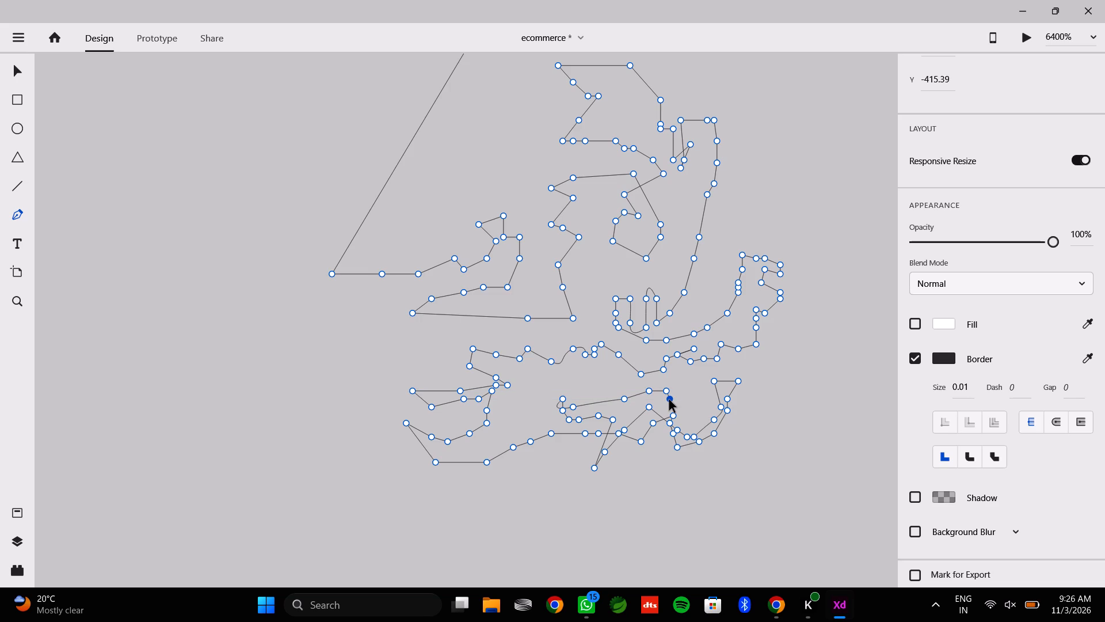
click(669, 399)
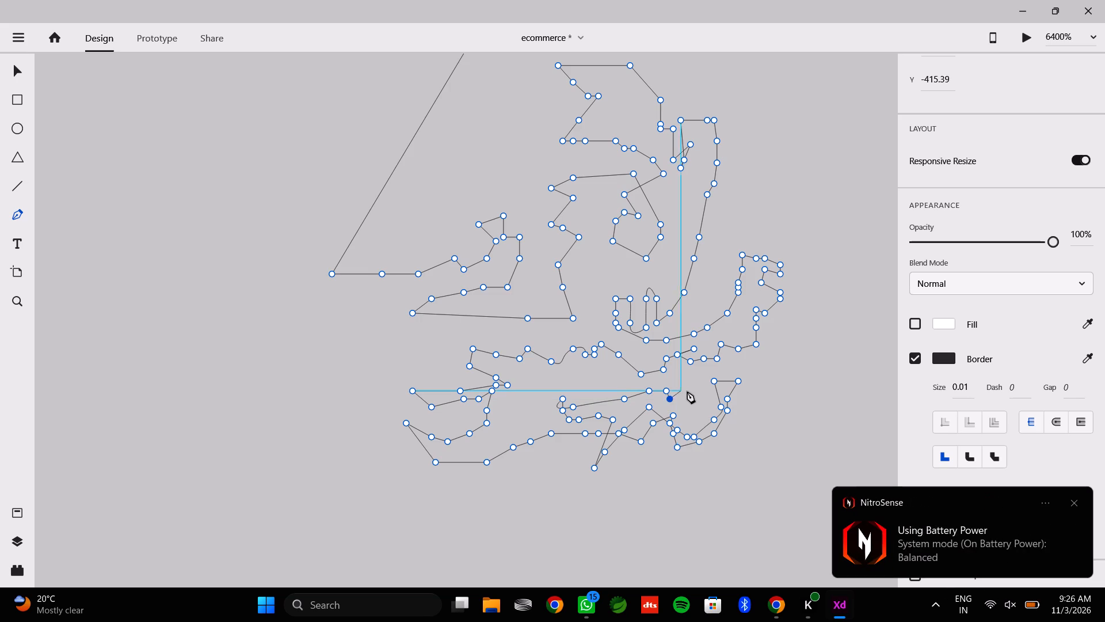
click(689, 389)
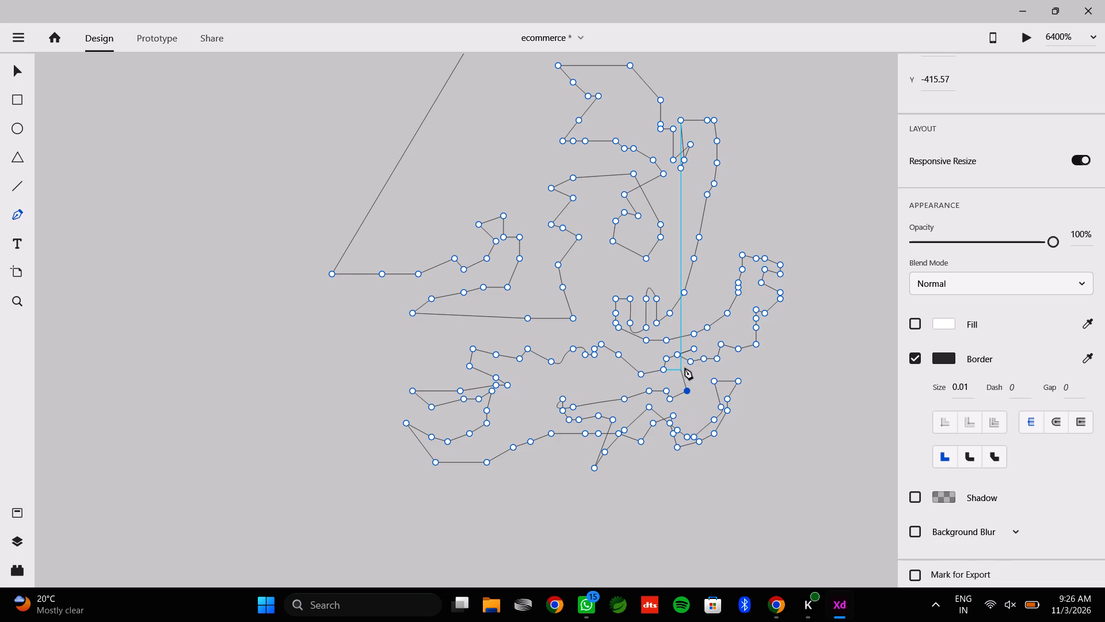
click(680, 373)
click(692, 374)
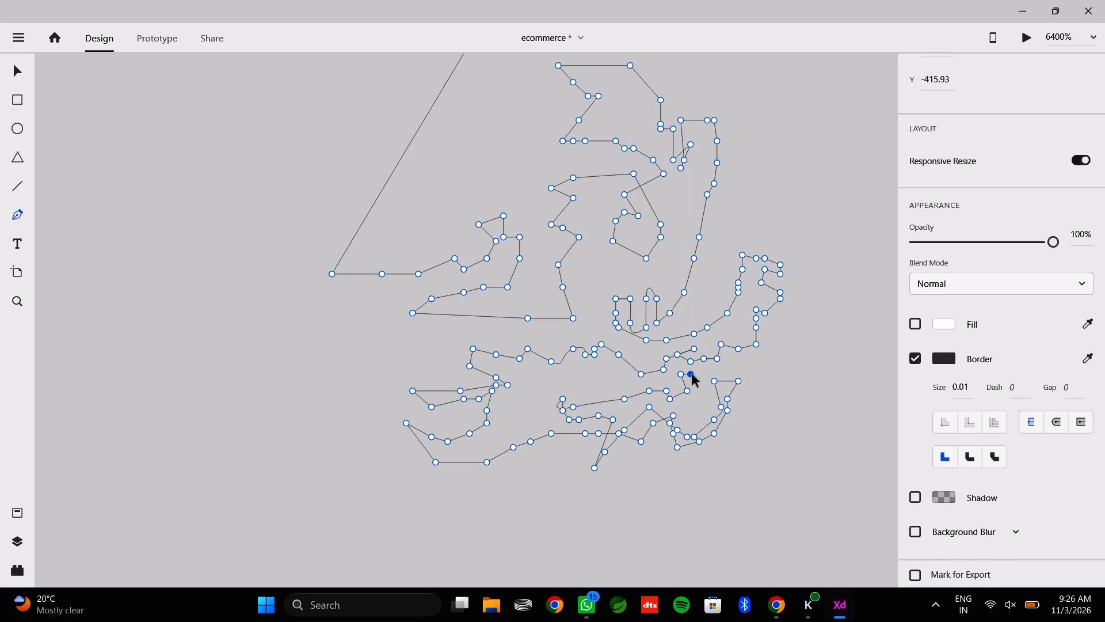
click(710, 374)
click(723, 376)
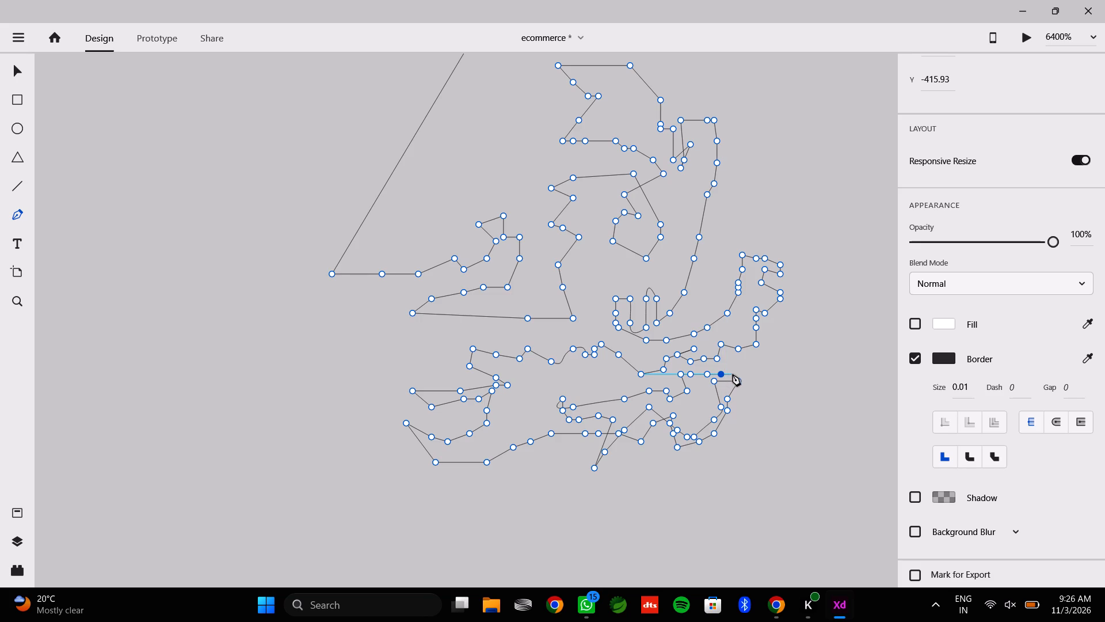
Finish the level edge above the flat-capped tip and run the path diagonally up to a peak beside the stepped outer edge.
click(734, 373)
click(747, 356)
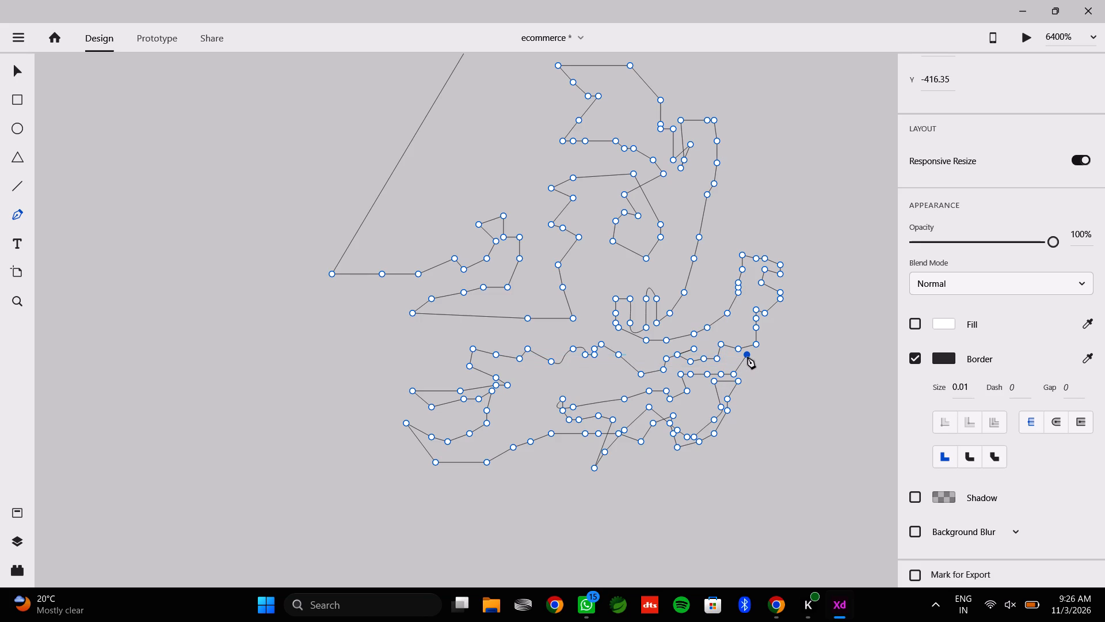
click(757, 347)
click(766, 332)
Bend the path outward from the peak and run a long outer edge down and inward to a low point beneath the drawing.
click(775, 358)
click(768, 382)
click(749, 420)
click(738, 439)
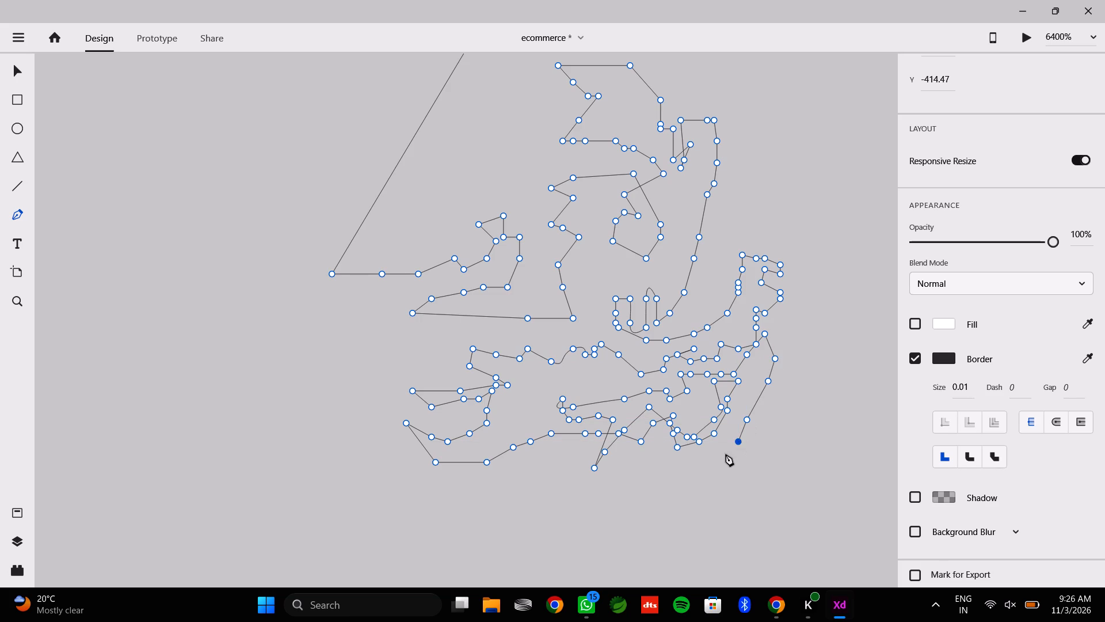
click(723, 457)
click(718, 485)
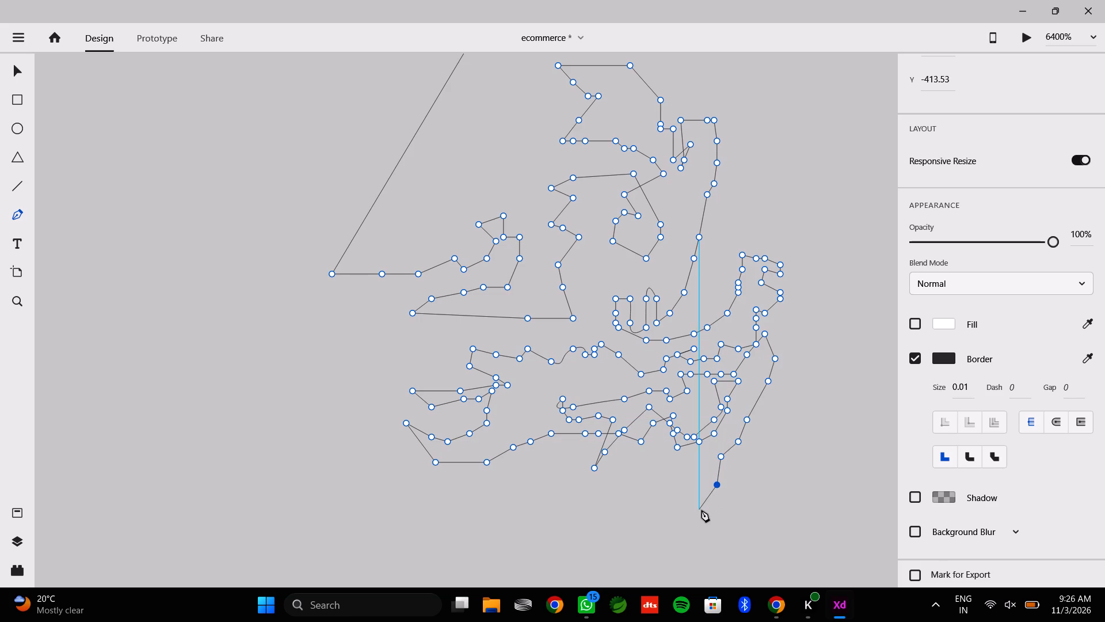
click(701, 510)
click(697, 513)
Curve the path inward from the low point and bring it up to a small vertical step below the diagonal spike.
click(679, 507)
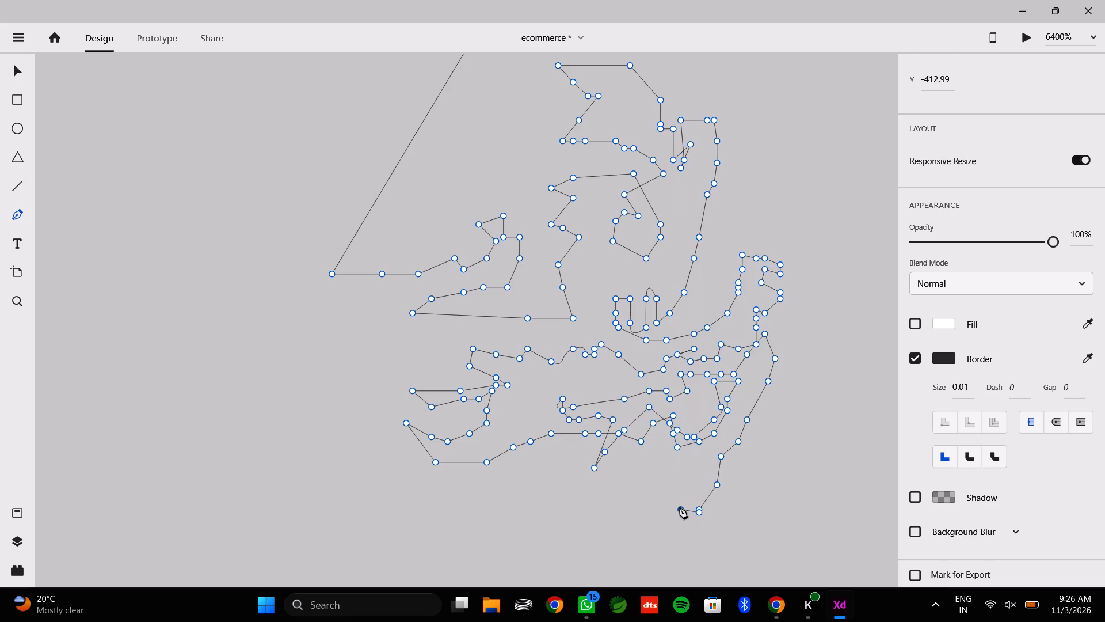
click(662, 502)
click(646, 496)
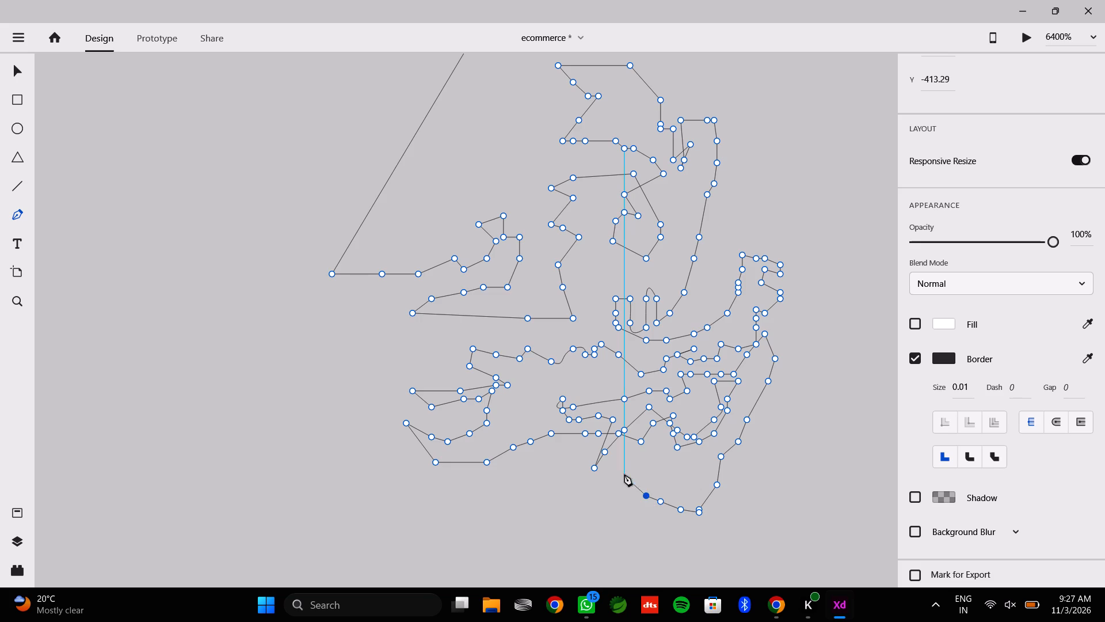
click(624, 474)
click(626, 471)
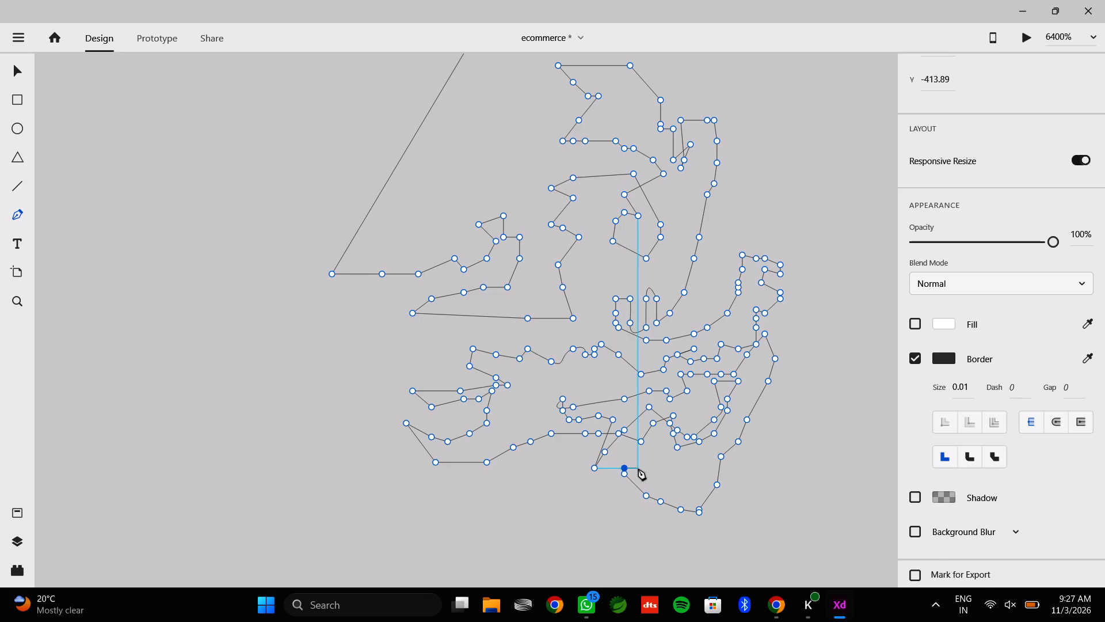
Add a short level top edge from the small step, ending in a small hook that drops down and doubles back up.
click(638, 468)
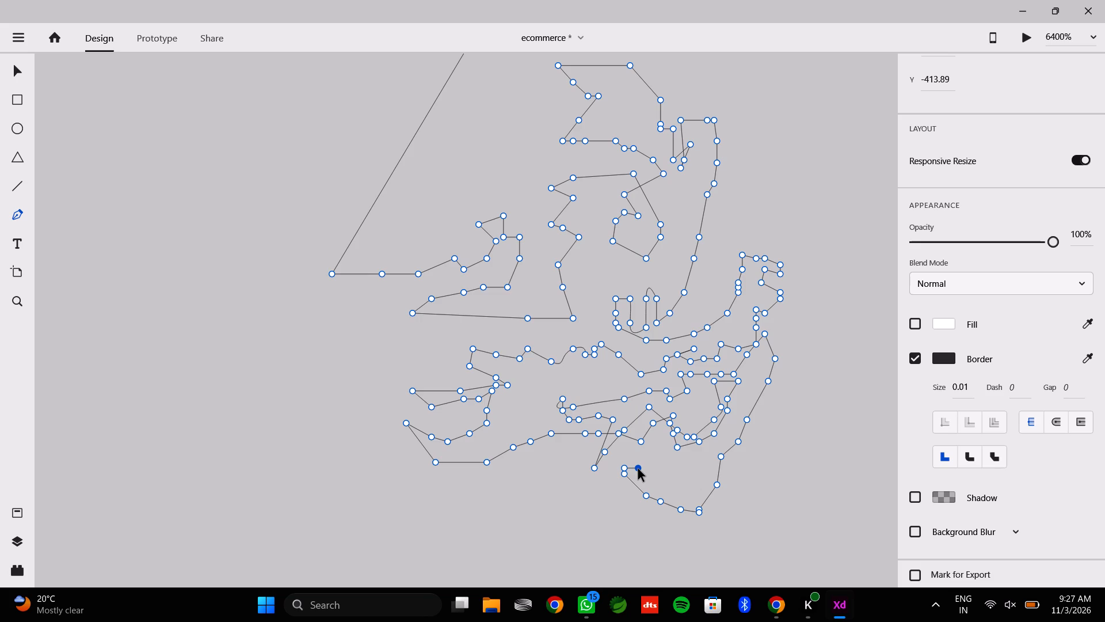
click(649, 468)
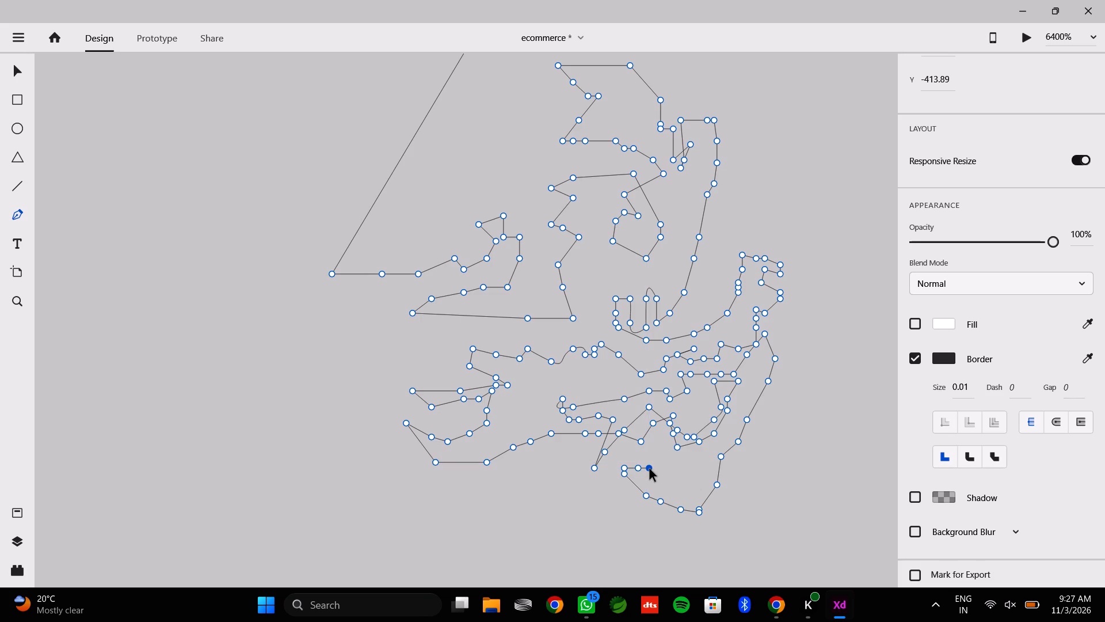
click(654, 477)
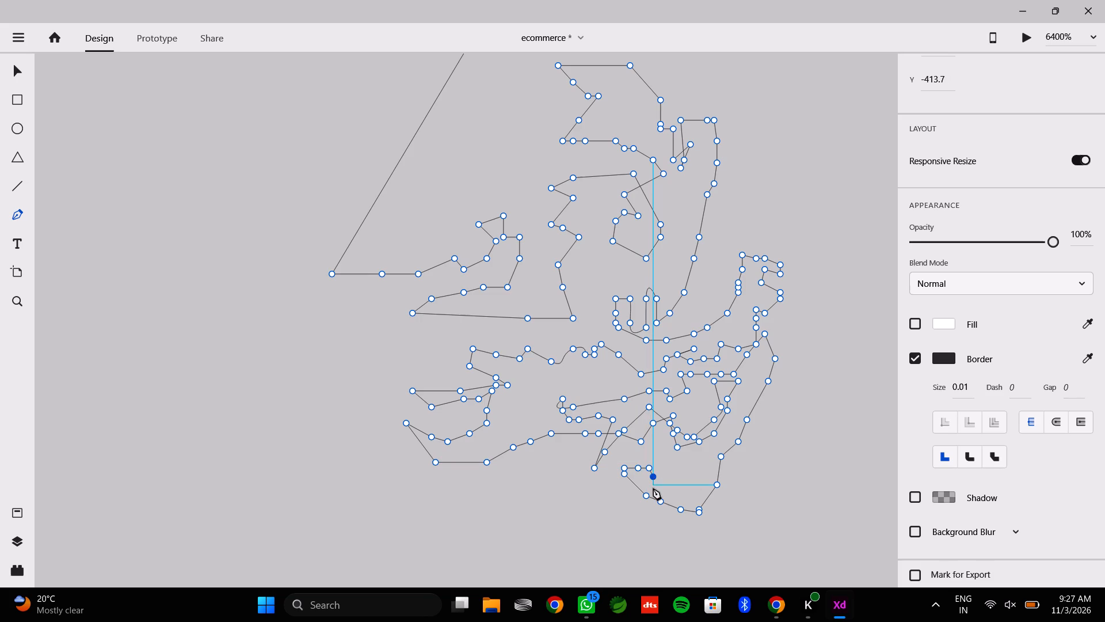
click(652, 488)
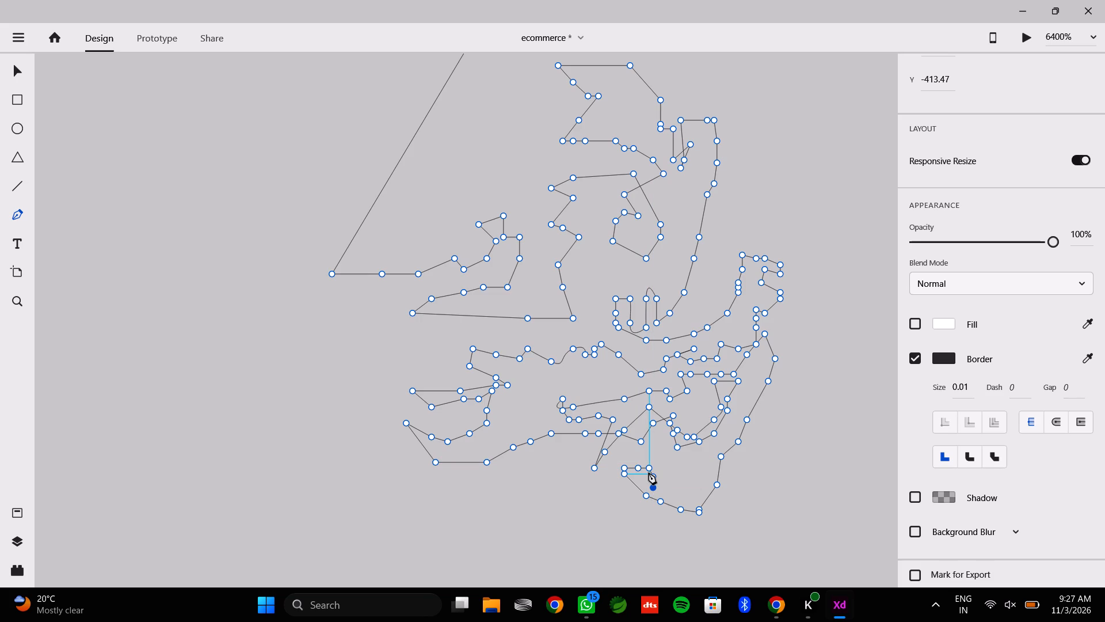
click(648, 473)
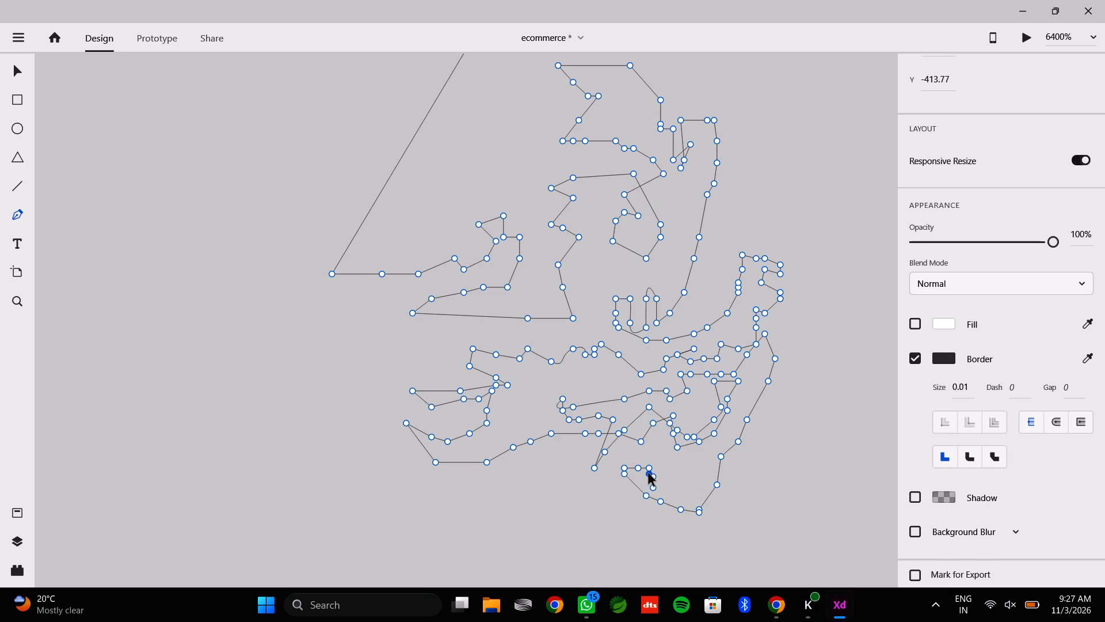
click(648, 473)
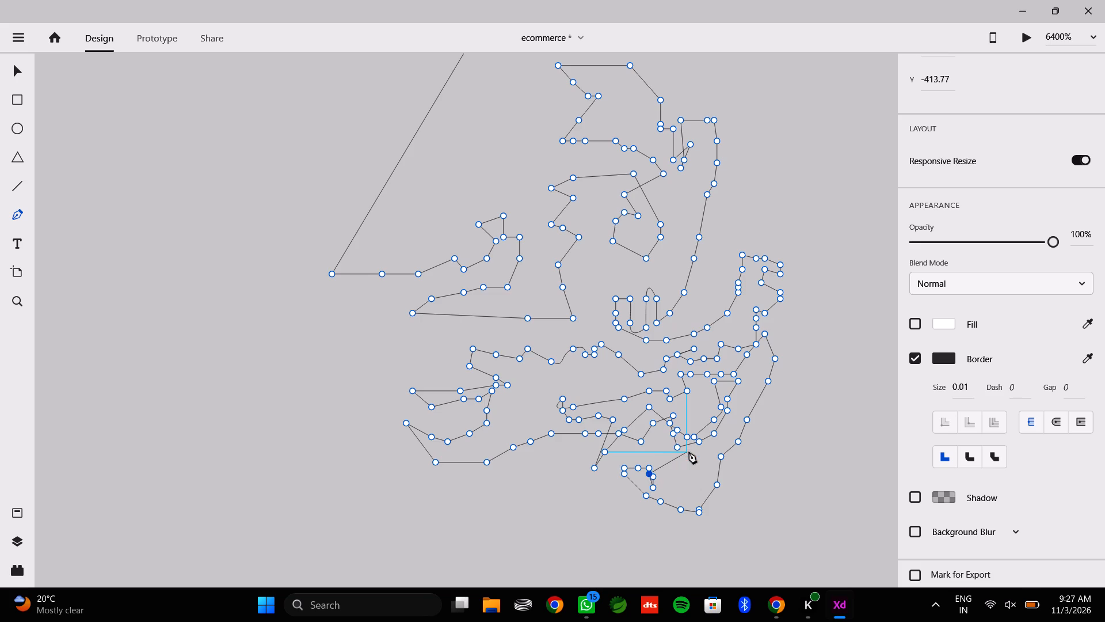
Draw a thin spike out toward the outer edge and back, then extend a nearly level edge inward to a corner.
click(688, 452)
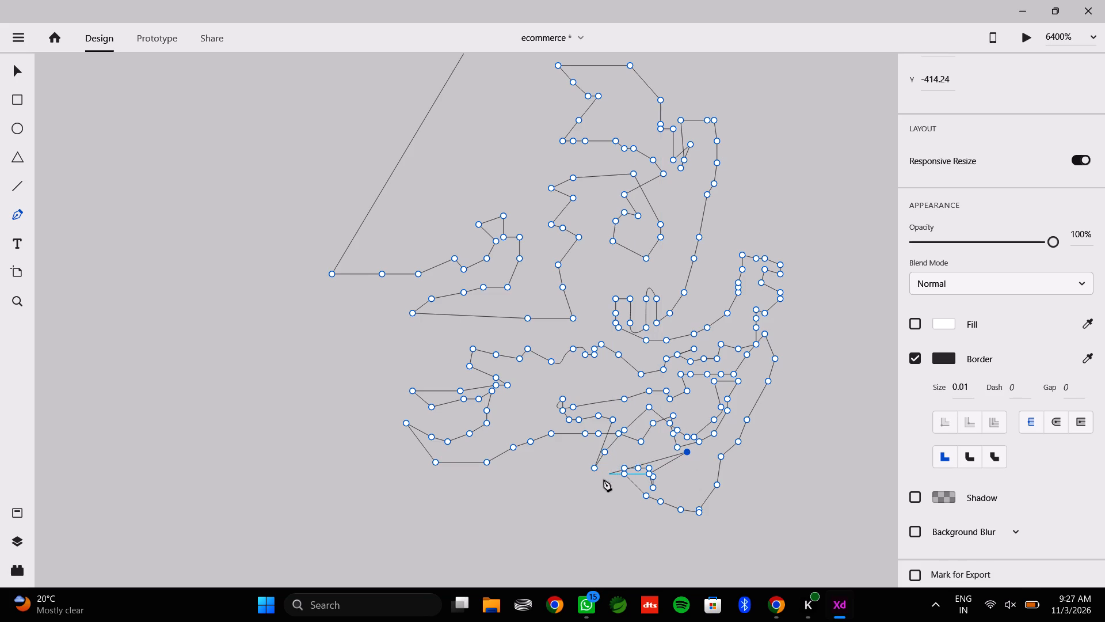
click(601, 480)
click(584, 480)
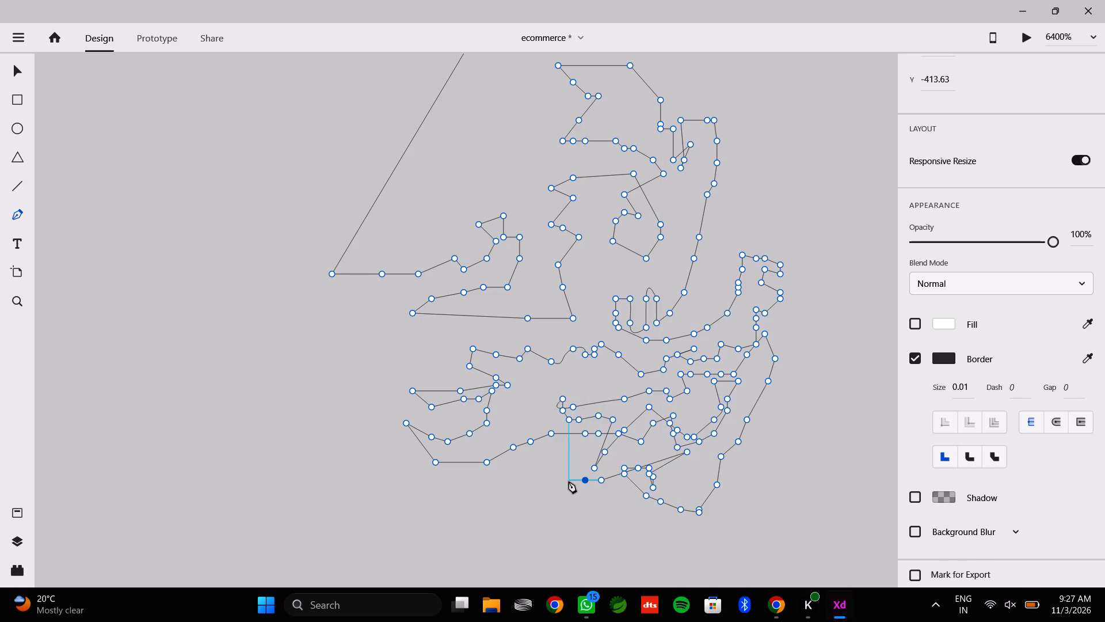
click(568, 481)
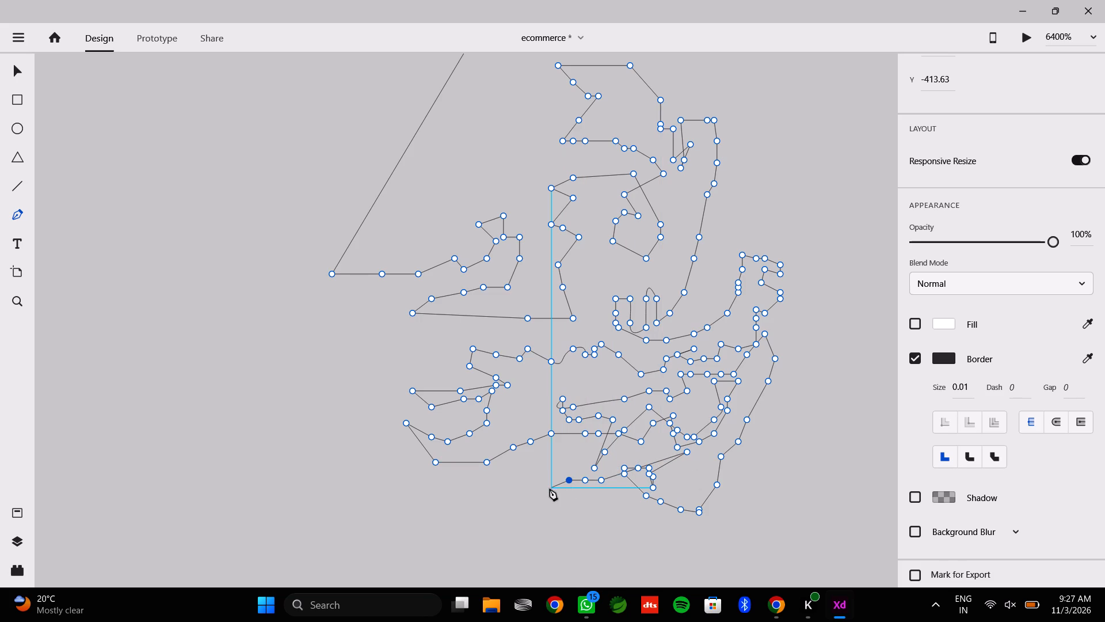
click(549, 488)
Drop a diagonal from the corner to a lower level edge, extend it briefly outward, and double back inward along the same line.
click(574, 522)
click(594, 521)
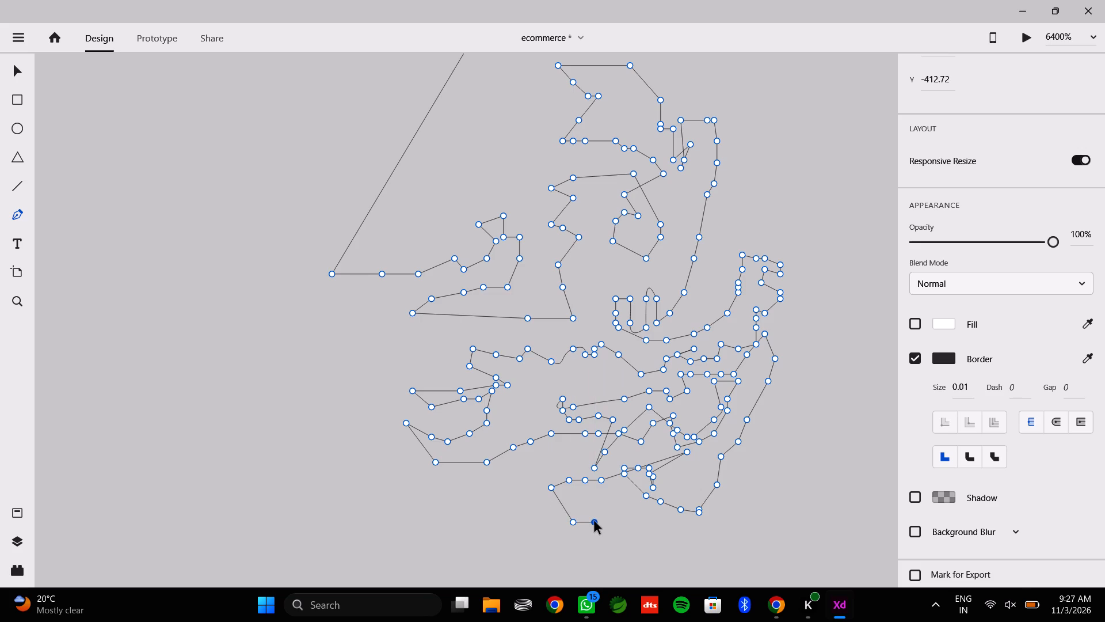
click(594, 521)
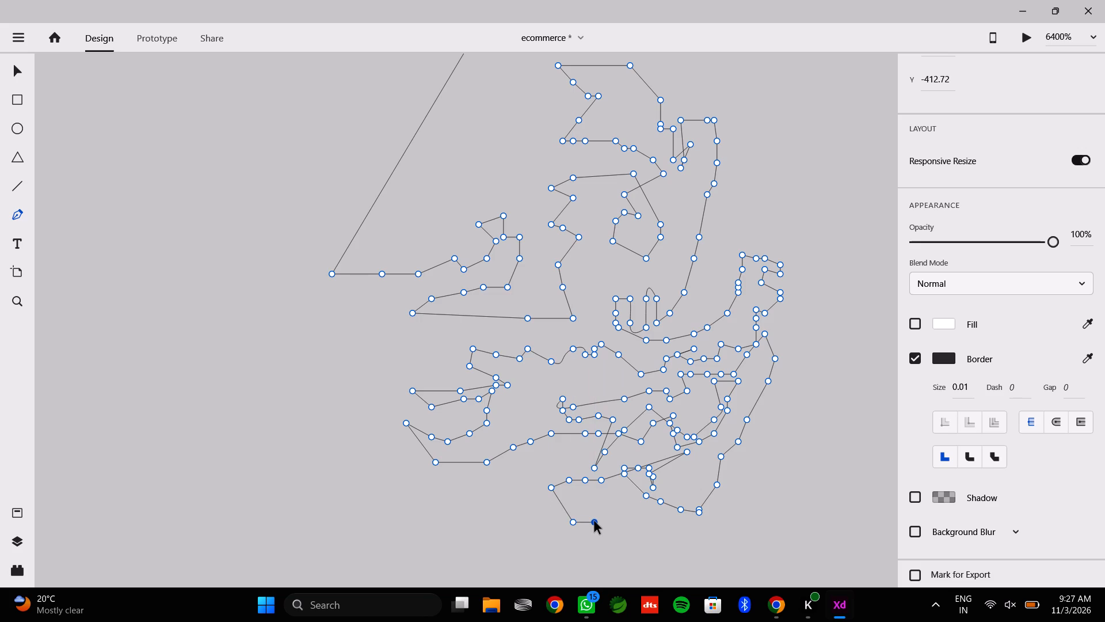
click(594, 521)
click(594, 521)
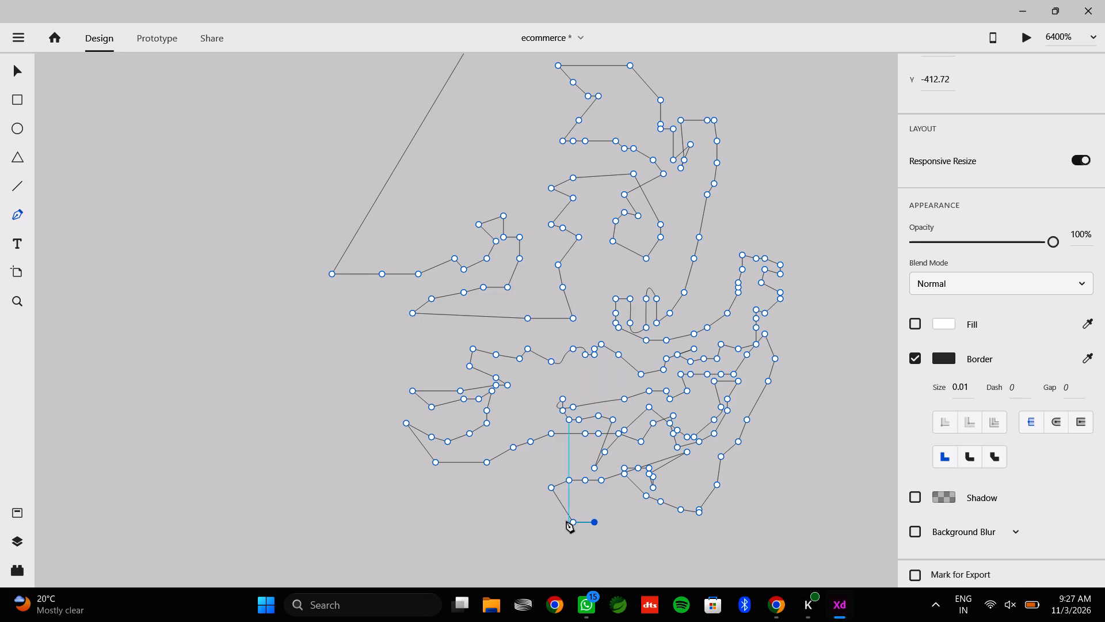
click(566, 521)
click(552, 520)
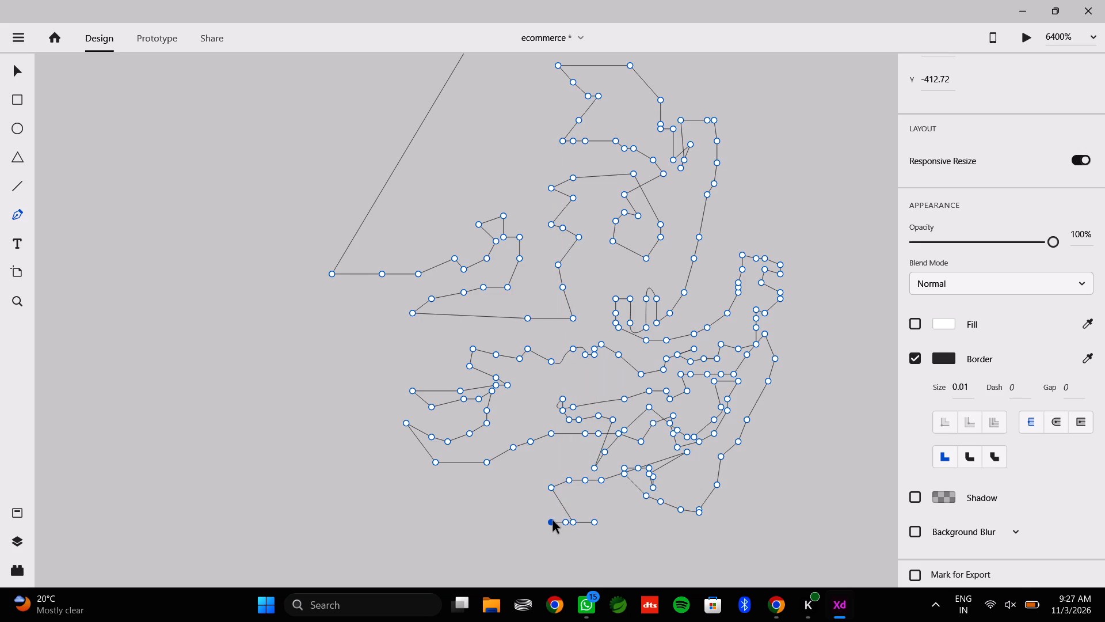
click(546, 522)
click(535, 523)
Continue inward from the lower level edge and add a small folded zigzag with a pointed tip and a doubled-back upper edge.
click(485, 530)
click(479, 523)
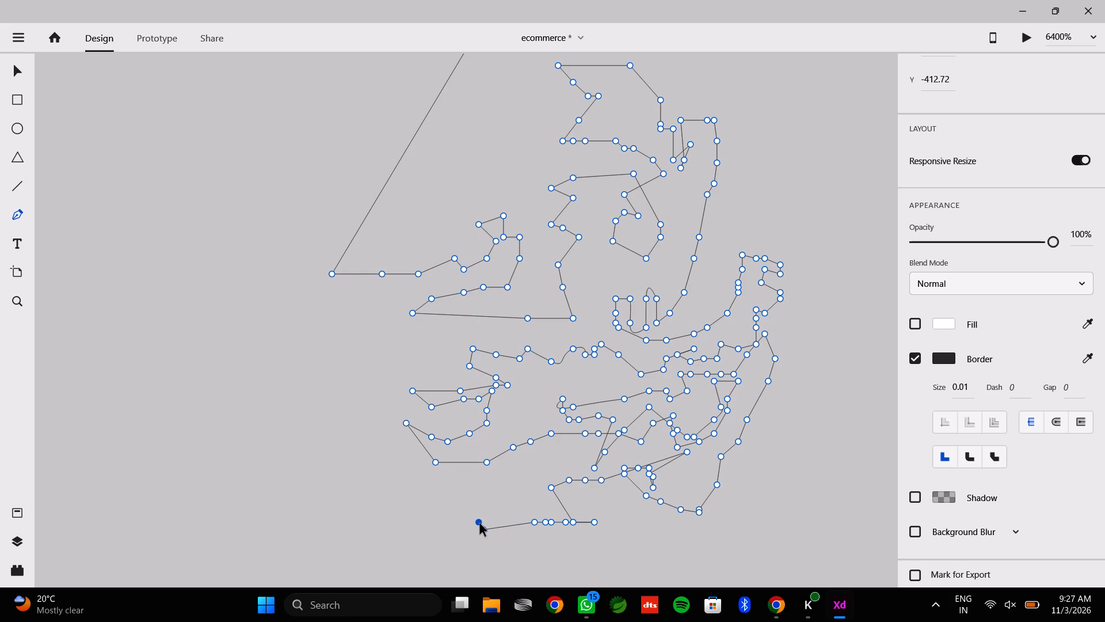
click(493, 521)
click(522, 514)
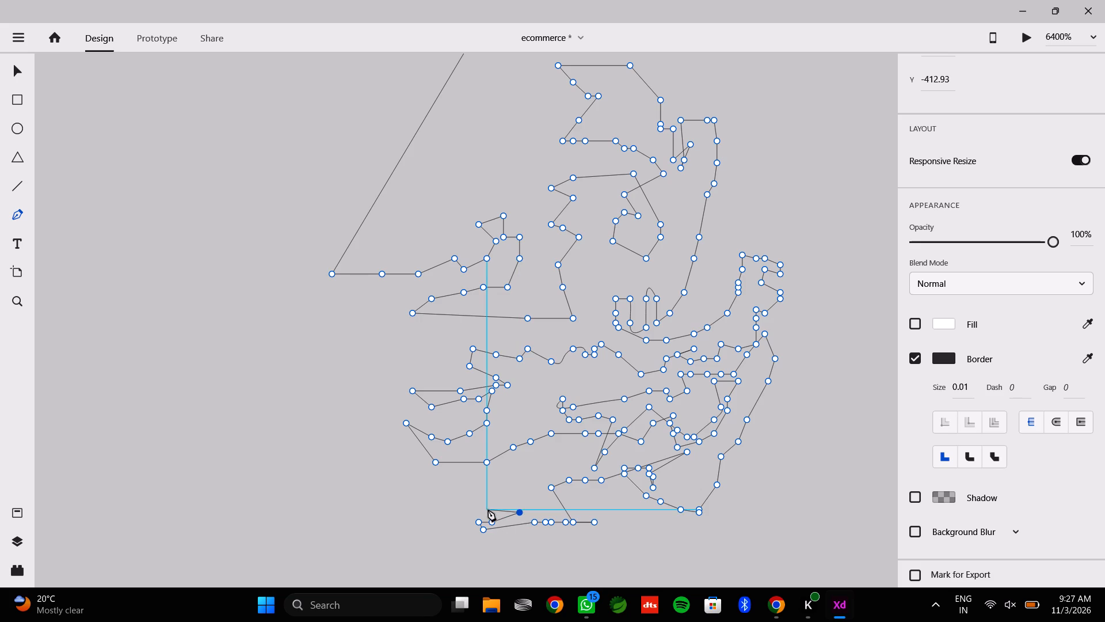
click(487, 509)
click(465, 508)
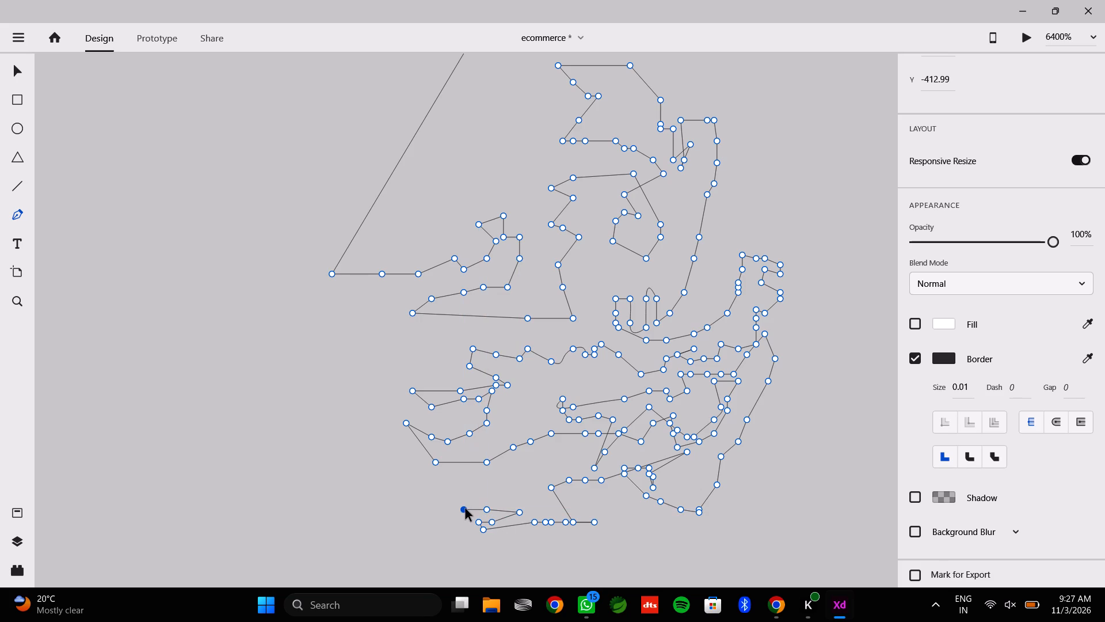
click(494, 508)
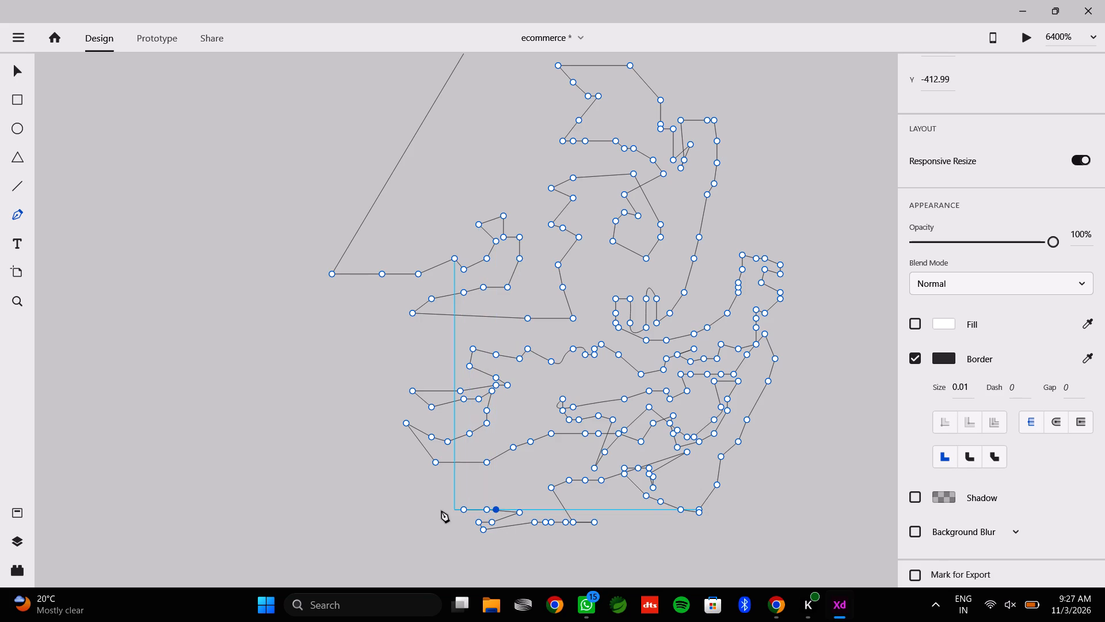
Extend the path inward past the zigzag, loop it through a low point and a blunt tip, and return along the upper edge.
click(439, 510)
click(444, 534)
click(411, 521)
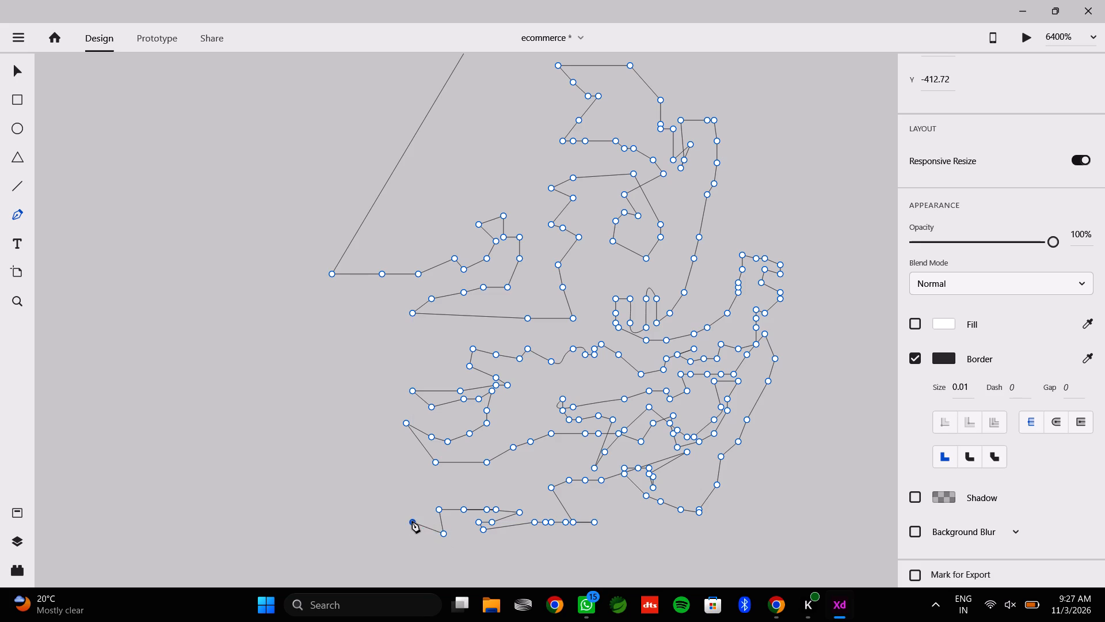
click(389, 511)
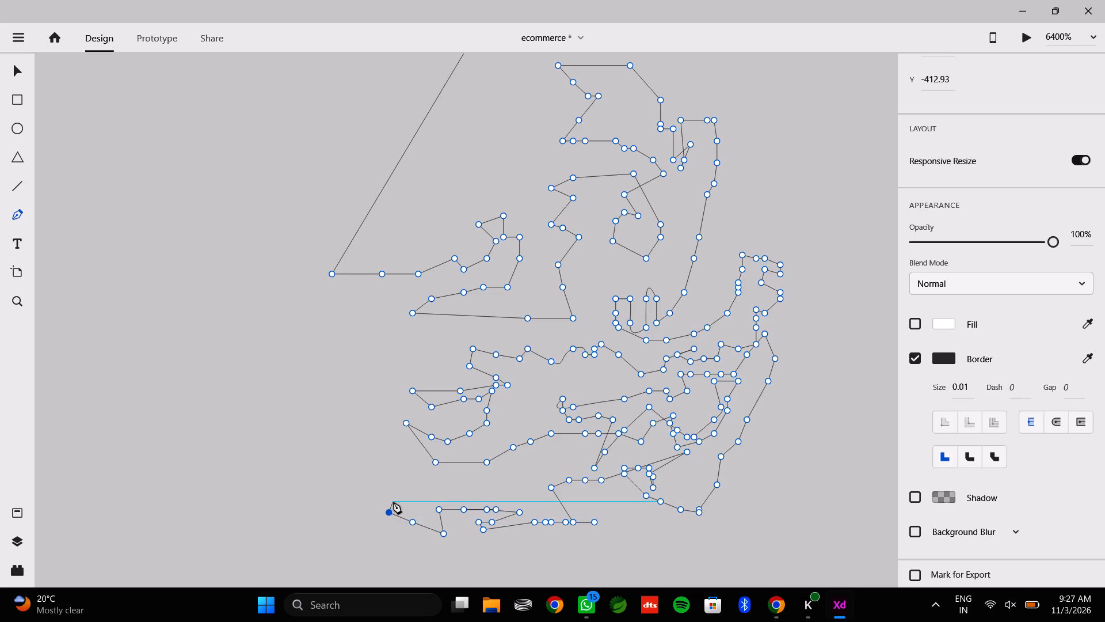
click(393, 502)
click(418, 499)
click(449, 506)
click(475, 507)
click(482, 507)
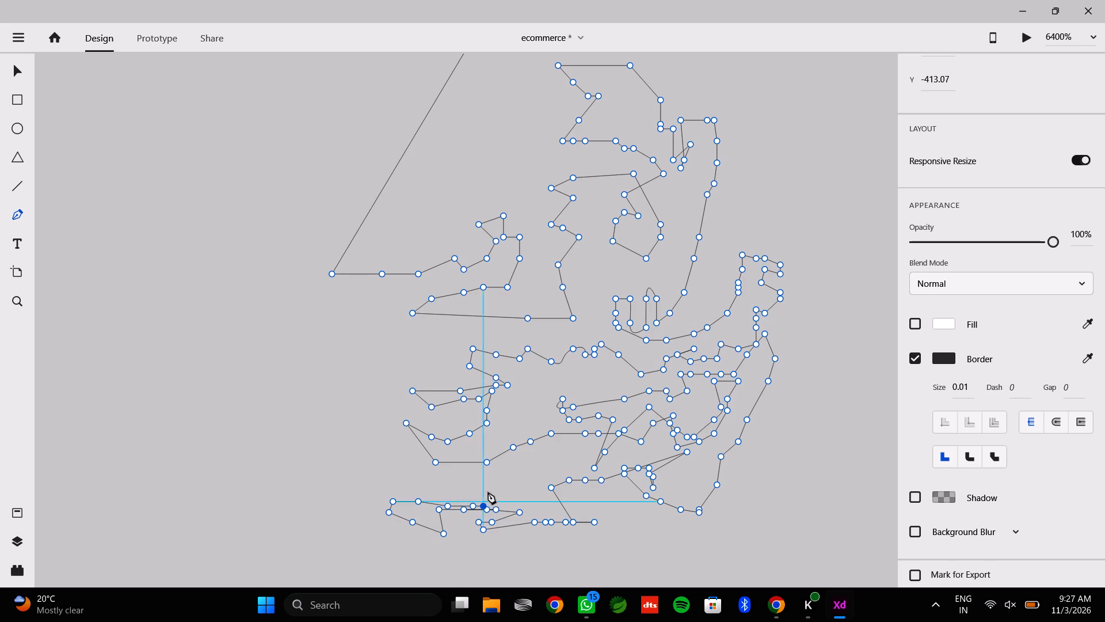
Step the path up, run a level edge inward above the loop, and slope it down past the blunt tip to a low outer point.
click(487, 490)
click(466, 488)
click(455, 488)
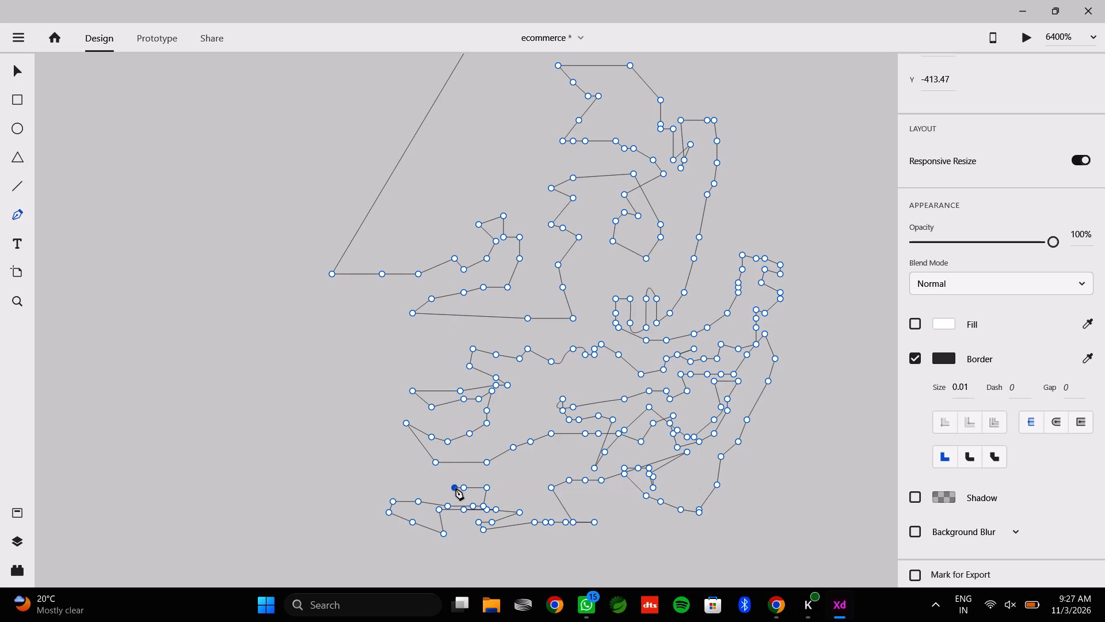
click(440, 488)
click(420, 492)
click(399, 502)
click(374, 514)
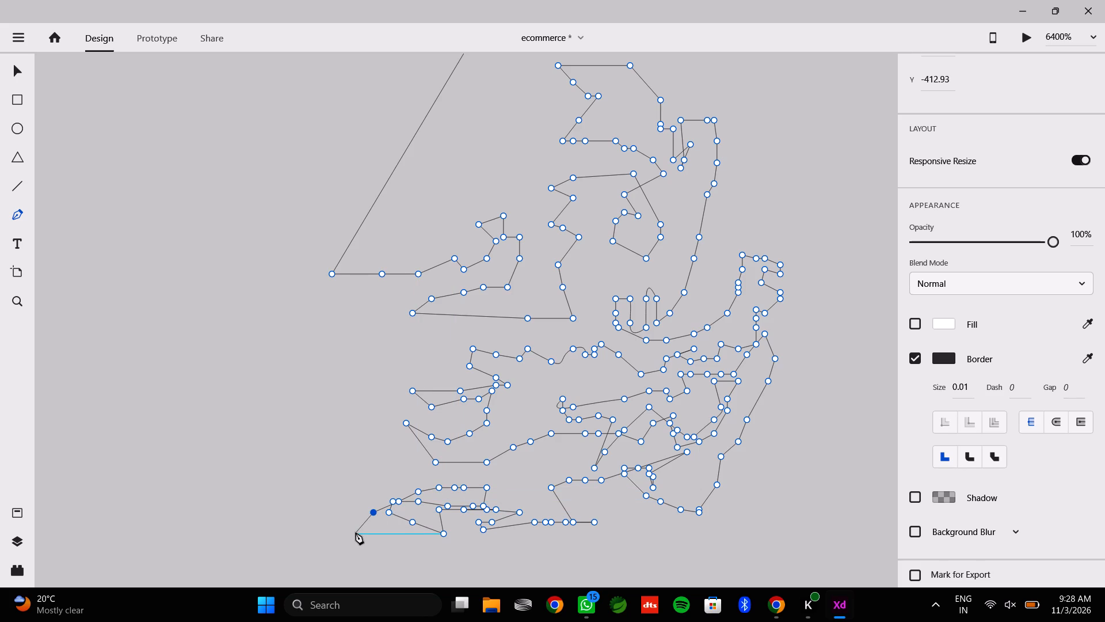
click(355, 532)
Extend the path outward to a blunt low tip and bring it back up to a small inward corner.
click(341, 538)
click(328, 546)
click(313, 528)
click(339, 510)
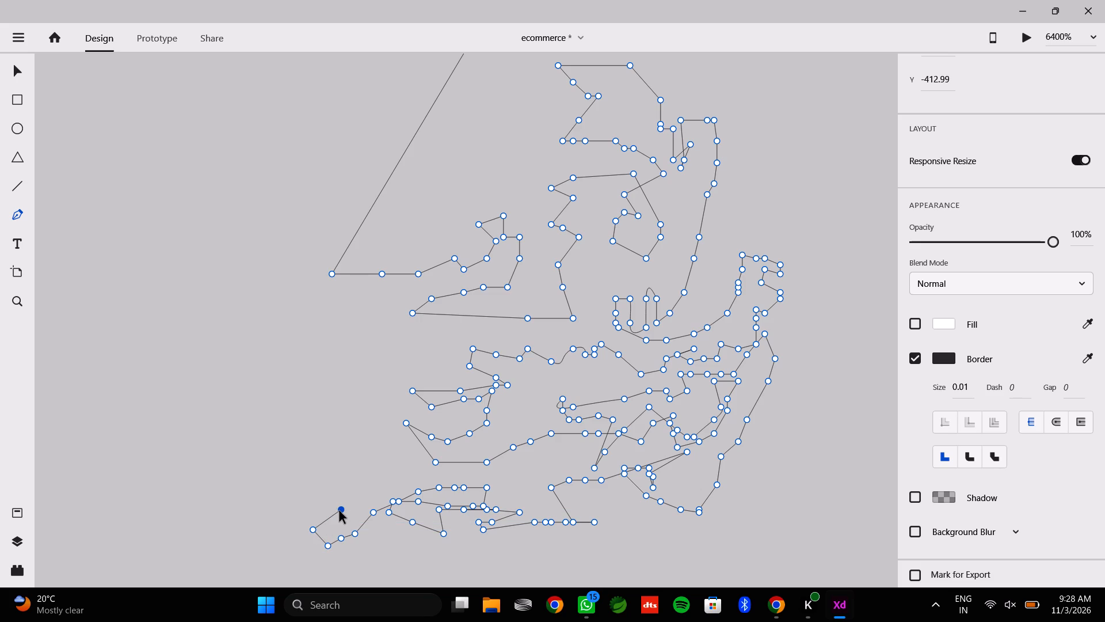
click(341, 508)
click(352, 496)
Run the path up and outward from the inward corner in short segments, ending in a steep outer edge.
click(330, 483)
click(325, 479)
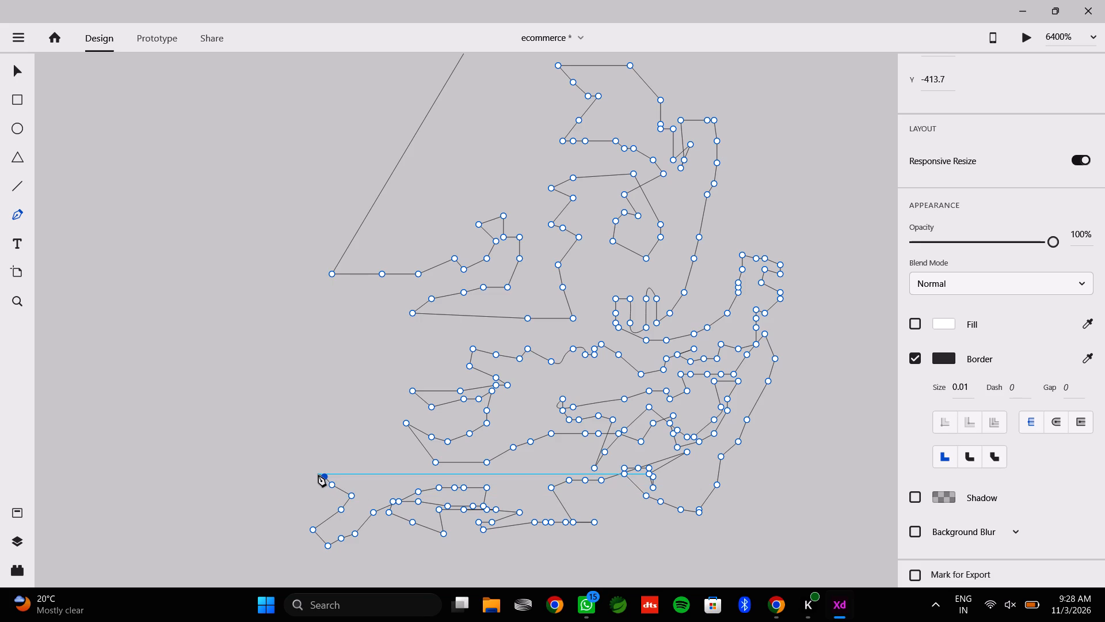
click(317, 475)
click(311, 460)
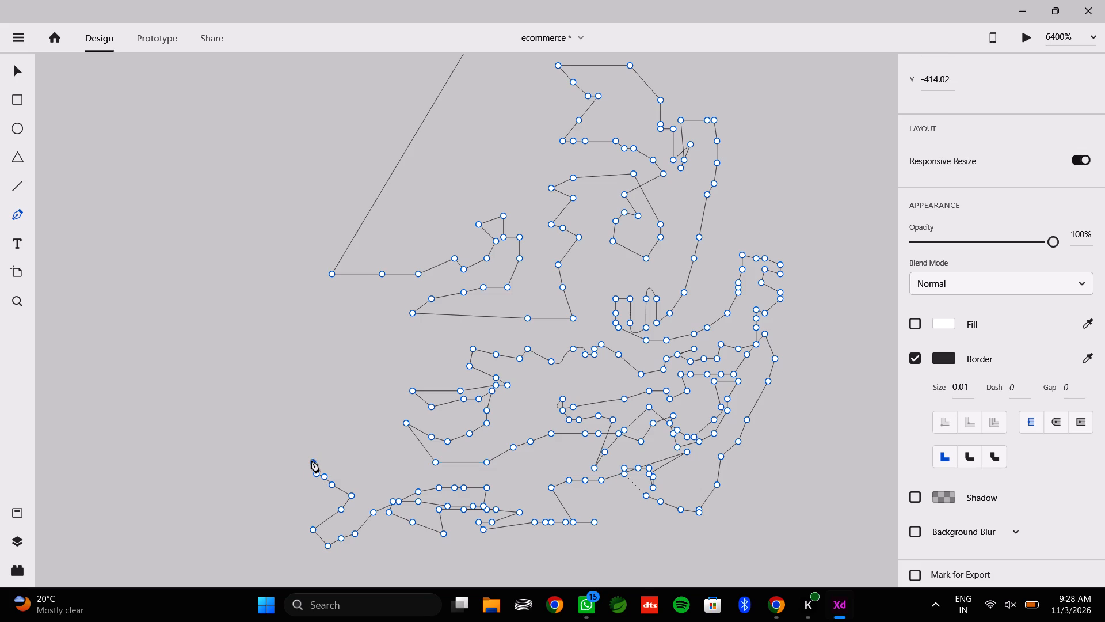
click(308, 453)
click(307, 434)
Add a narrow pointed spur inward from the steep edge and double back up and outward along its upper side.
click(324, 427)
click(353, 424)
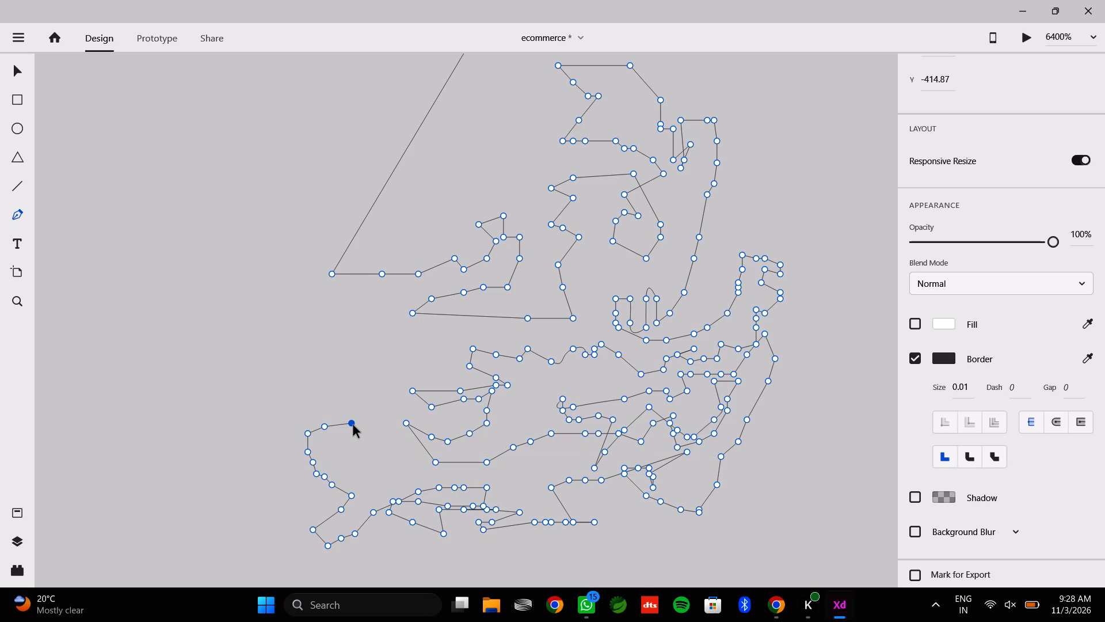
click(363, 434)
click(340, 414)
click(327, 407)
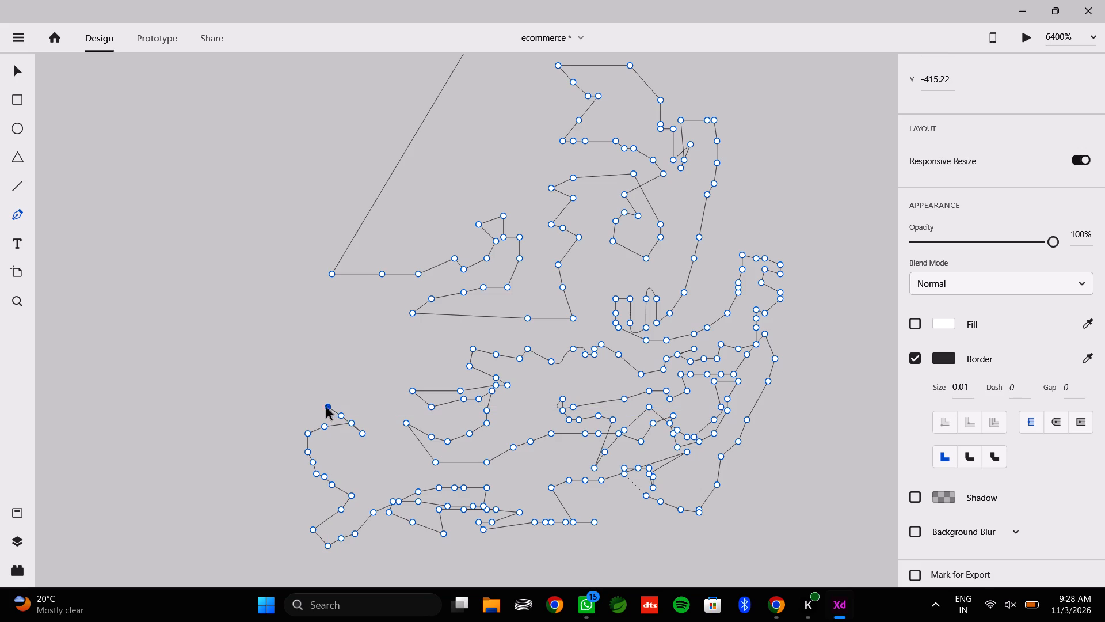
click(317, 405)
click(306, 398)
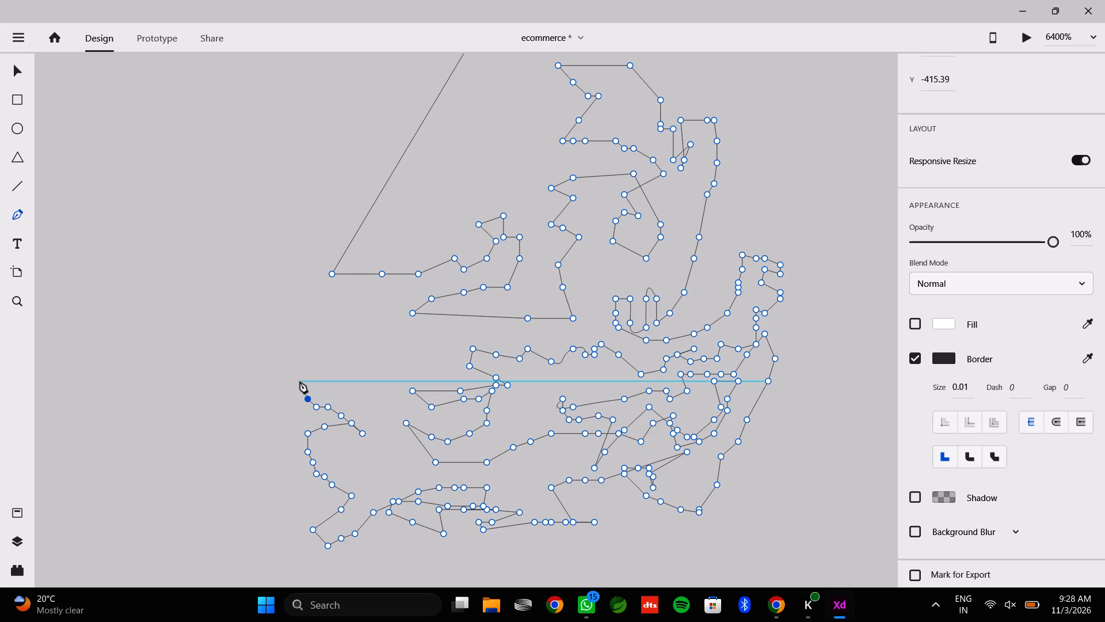
Raise the path around an outward corner to a flattened top, and bring it down a steep outer side.
click(299, 381)
click(317, 367)
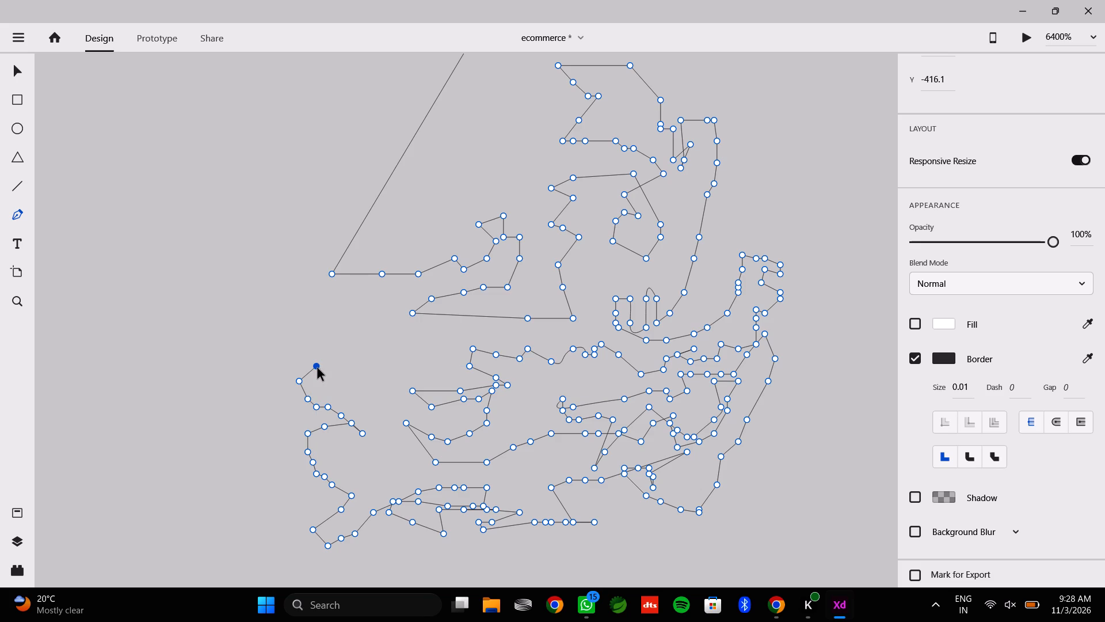
click(324, 349)
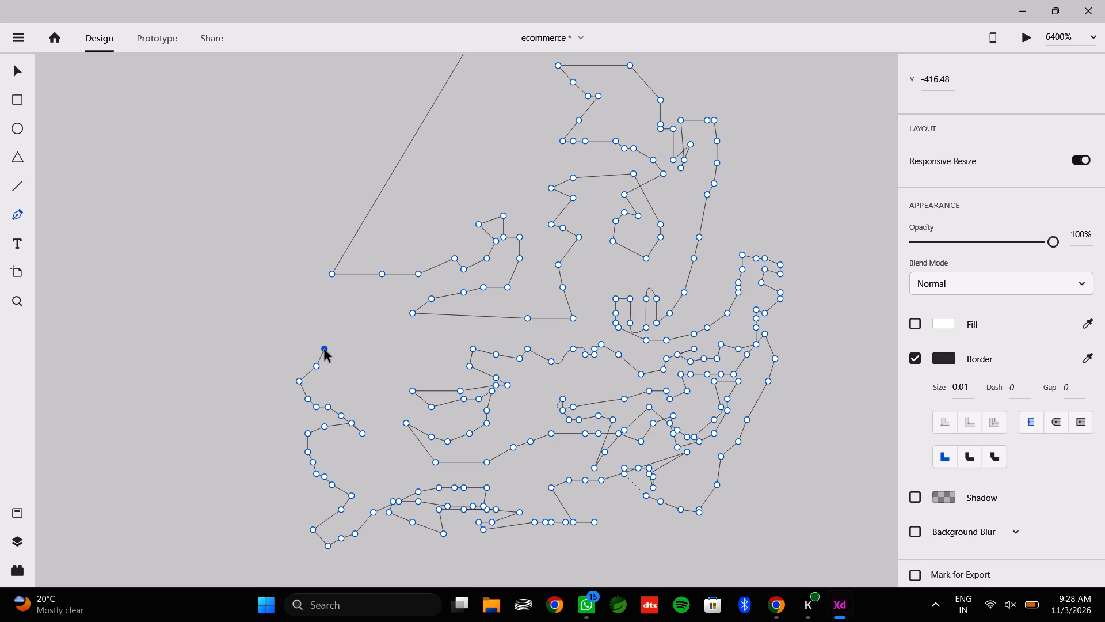
click(331, 340)
click(315, 331)
click(288, 339)
click(276, 385)
click(280, 403)
click(283, 415)
End the steep outer side with two closely spaced anchor points that form a small outward hook at its low end.
click(285, 430)
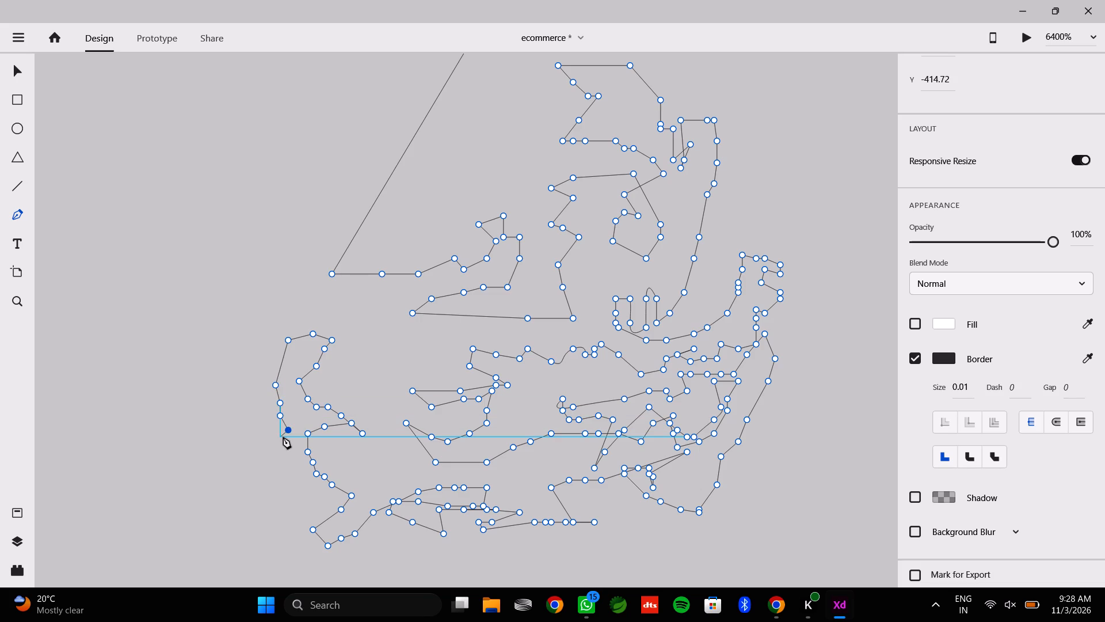
click(283, 437)
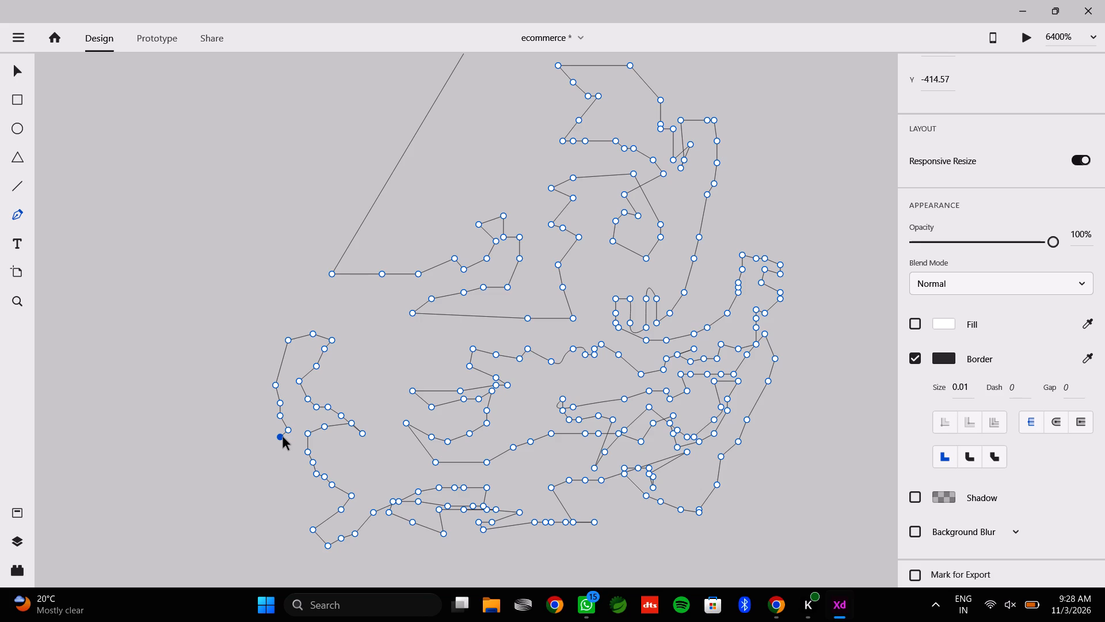
click(283, 437)
Switch to the Windows quick settings and turn on the mobile hotspot.
click(994, 604)
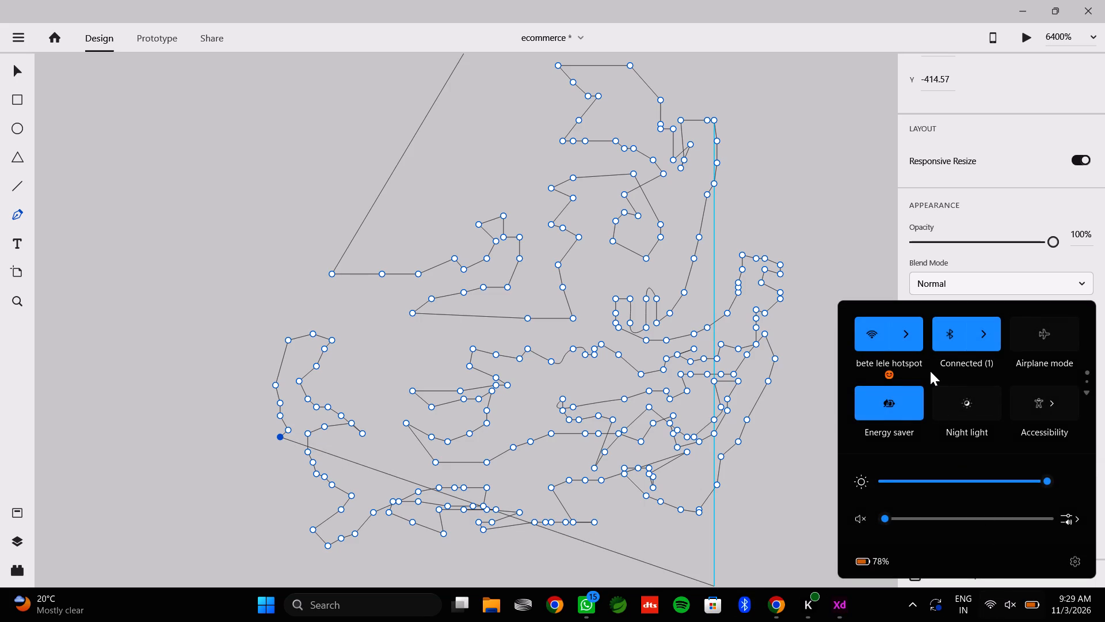
scroll(930, 371, down, 1)
click(894, 350)
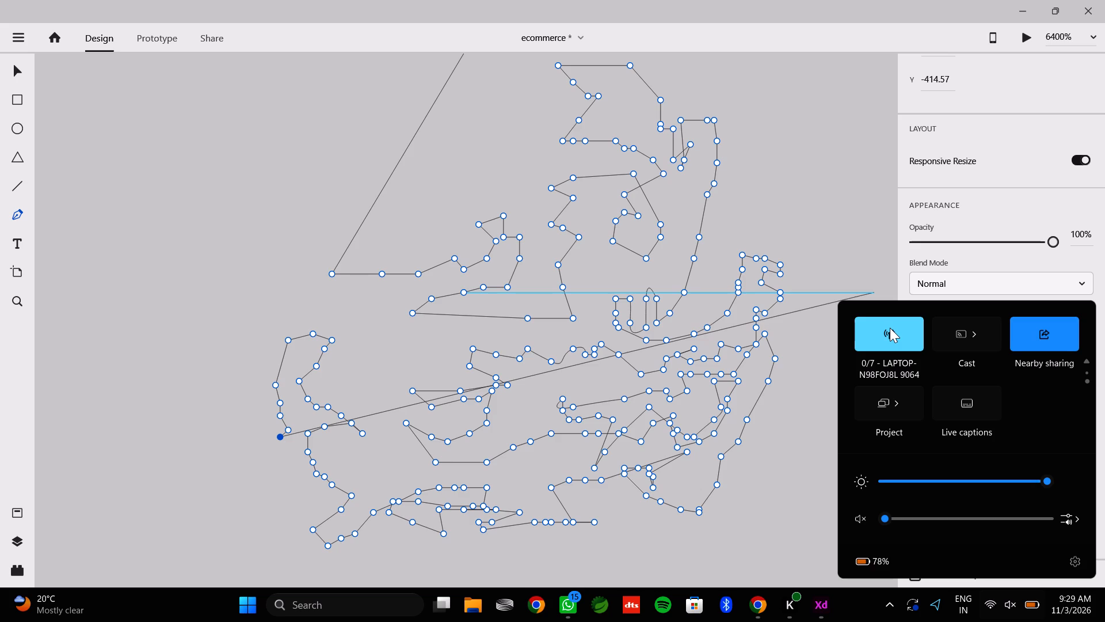
Run the path diagonally across the drawing, climb in short segments to a sharp peak, and turn it briefly down and outward.
click(669, 286)
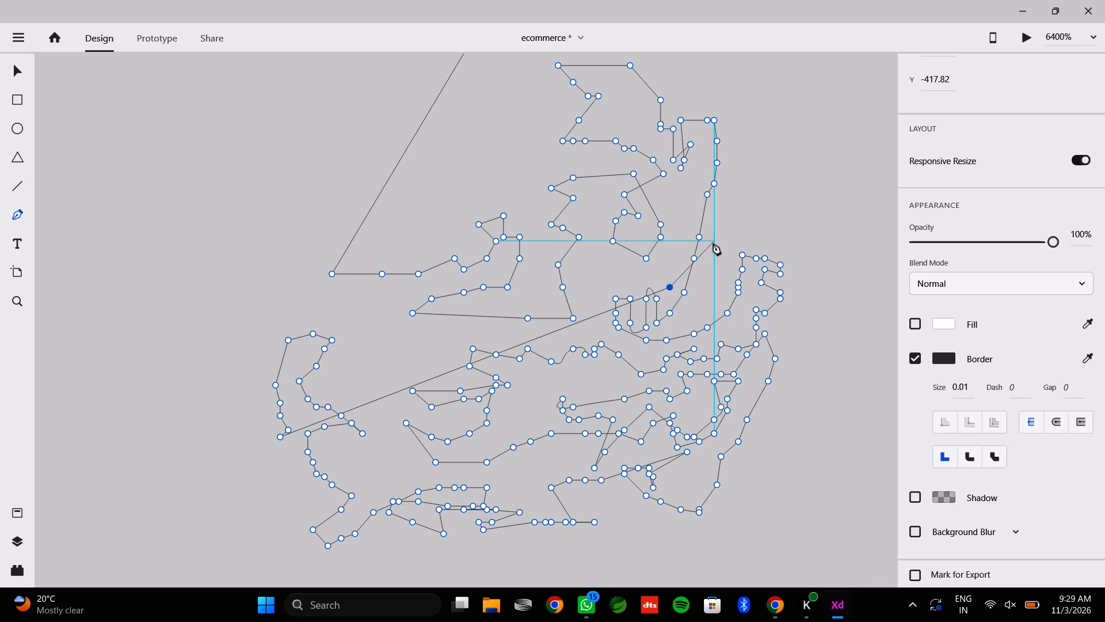
click(712, 243)
click(722, 232)
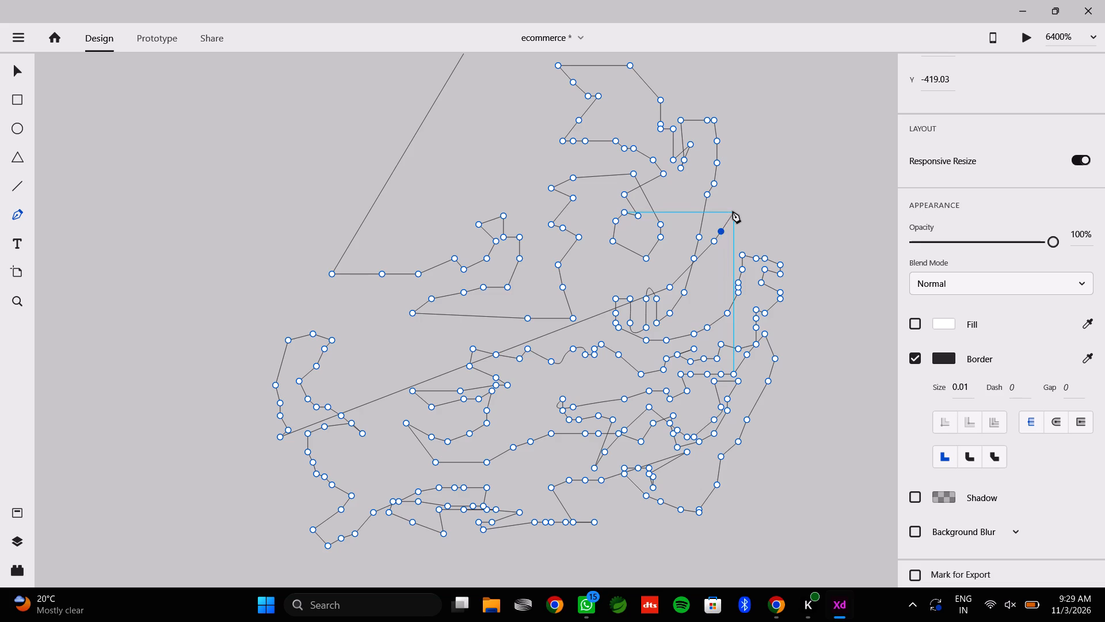
click(732, 211)
click(740, 195)
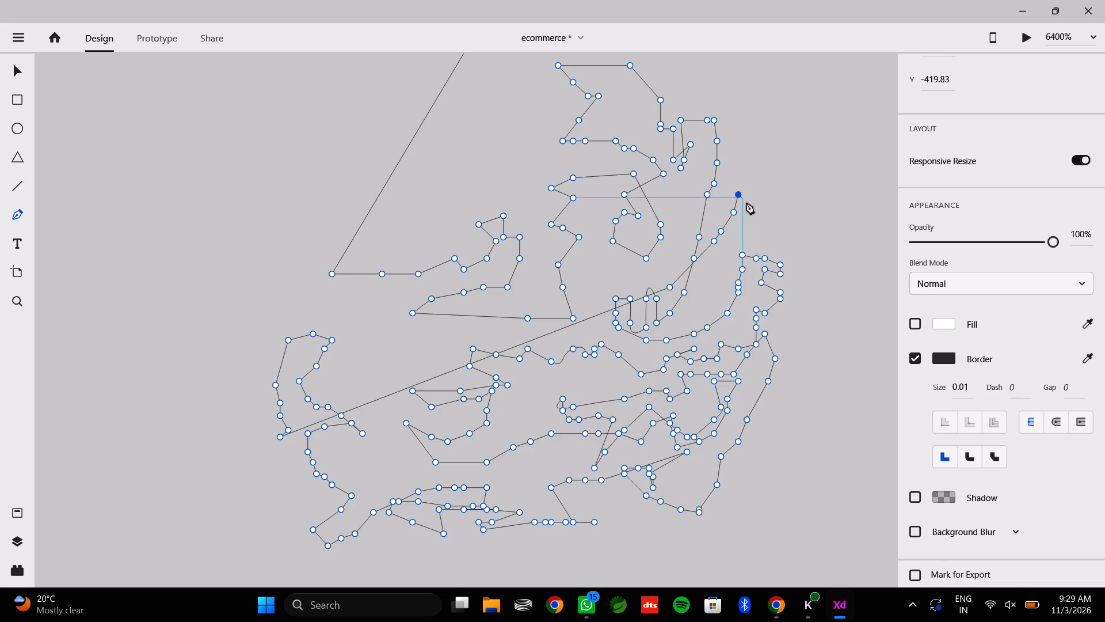
click(750, 204)
Return to the Windows quick settings and toggle the mobile hotspot again.
click(1022, 606)
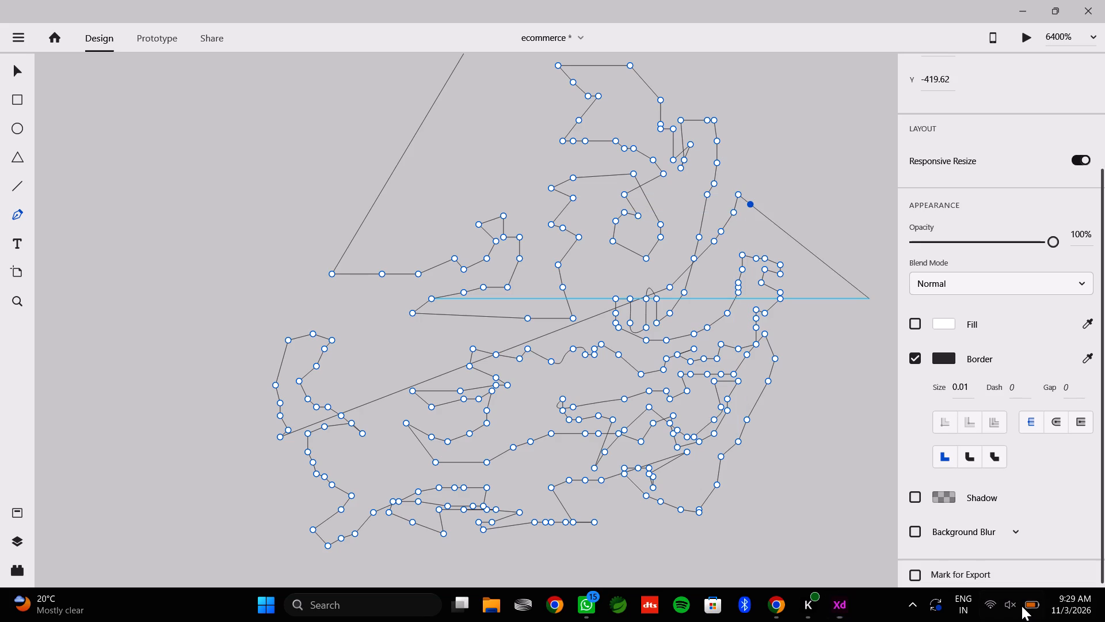
click(1013, 616)
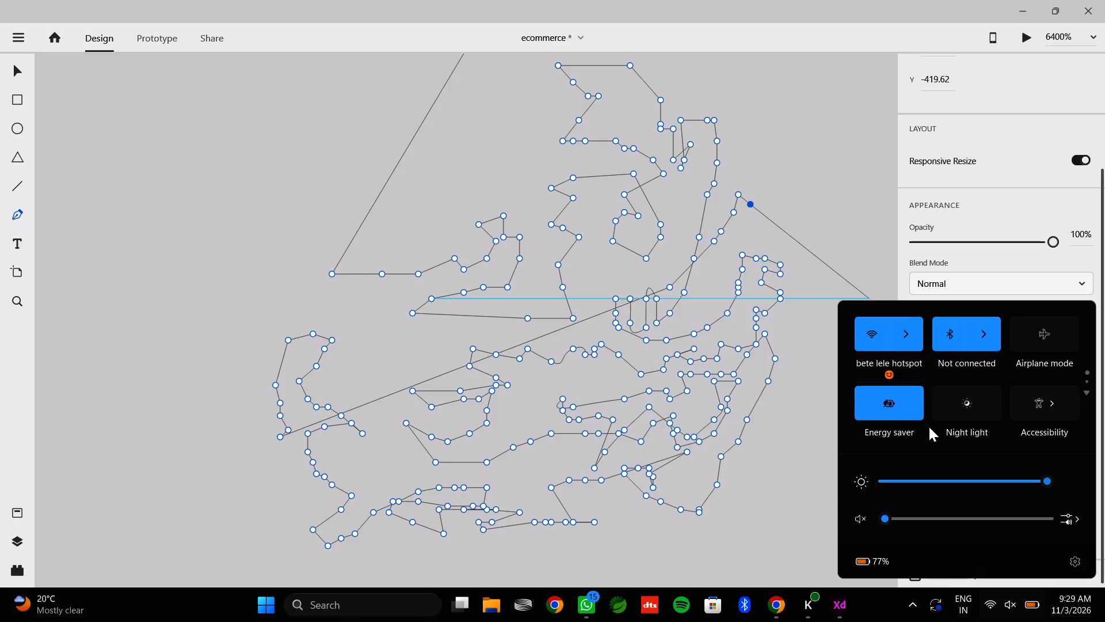
scroll(929, 427, down, 1)
right_click(883, 318)
click(897, 328)
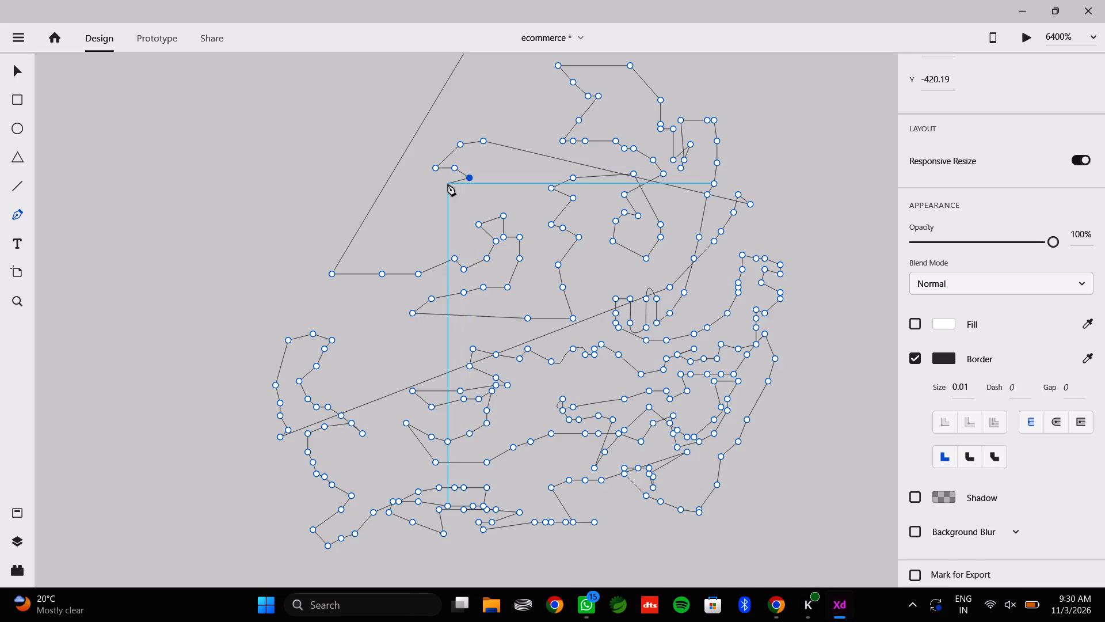
Continue the upper contour from the small pointed notch, stepping it down and outward to a low corner.
click(447, 184)
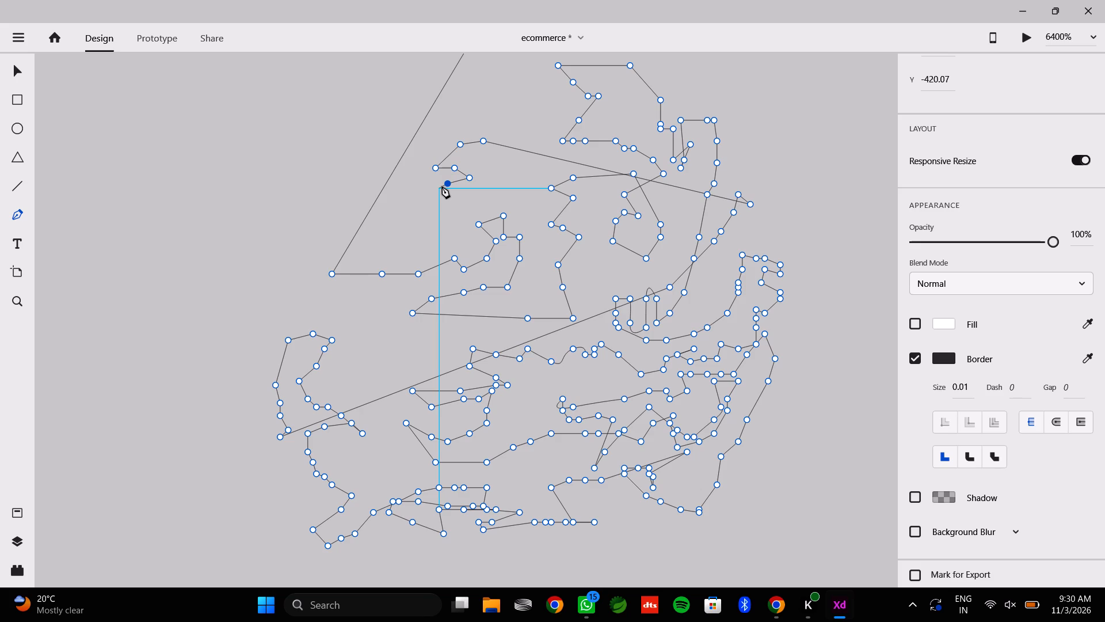
click(441, 186)
click(433, 201)
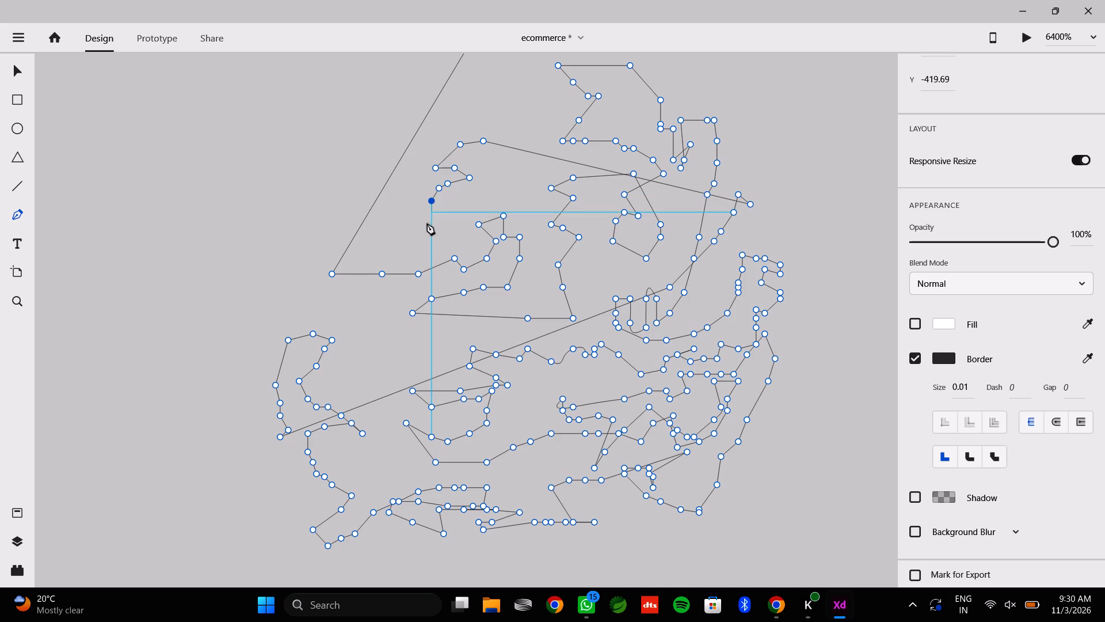
click(426, 223)
click(416, 234)
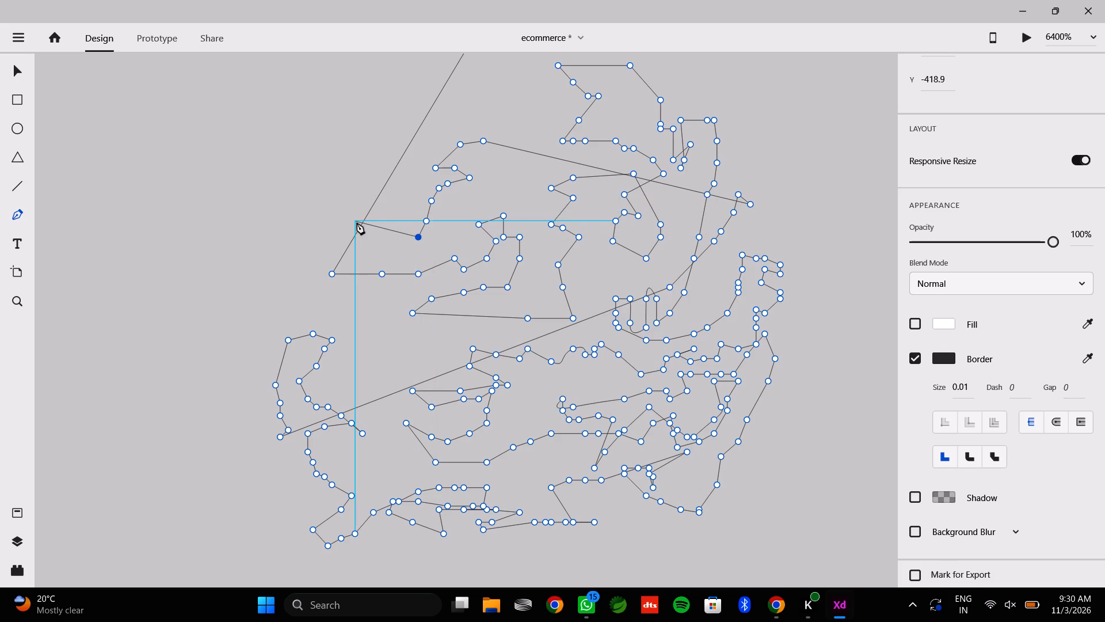
Extend the path outward to a peak, drop it in short segments past the level edge, and slope it outward and up.
click(356, 222)
click(346, 248)
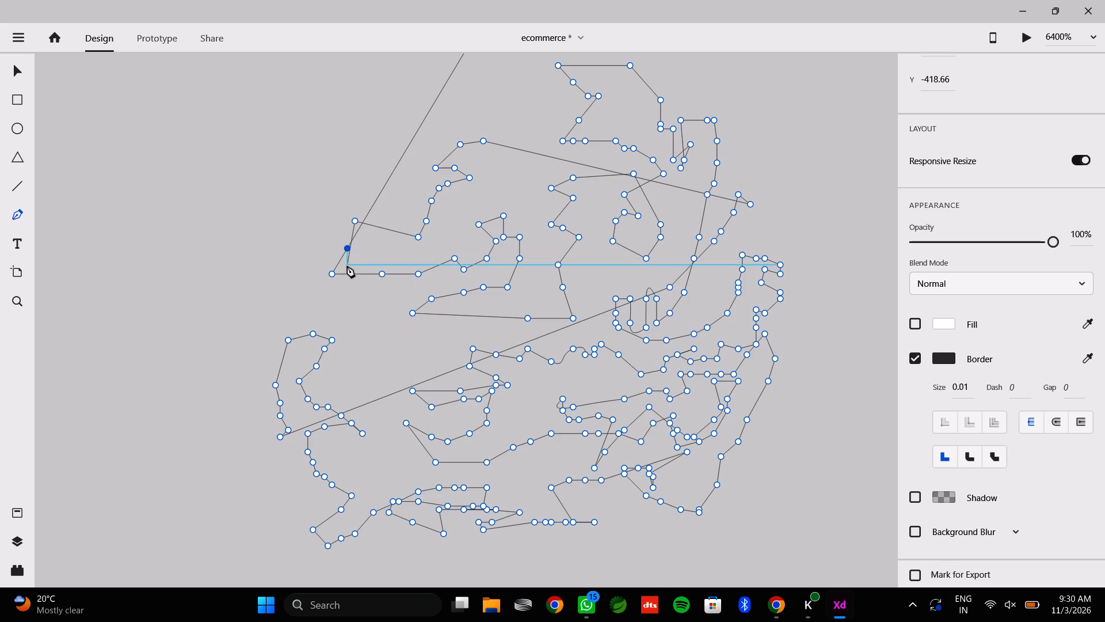
click(346, 266)
click(353, 282)
click(357, 297)
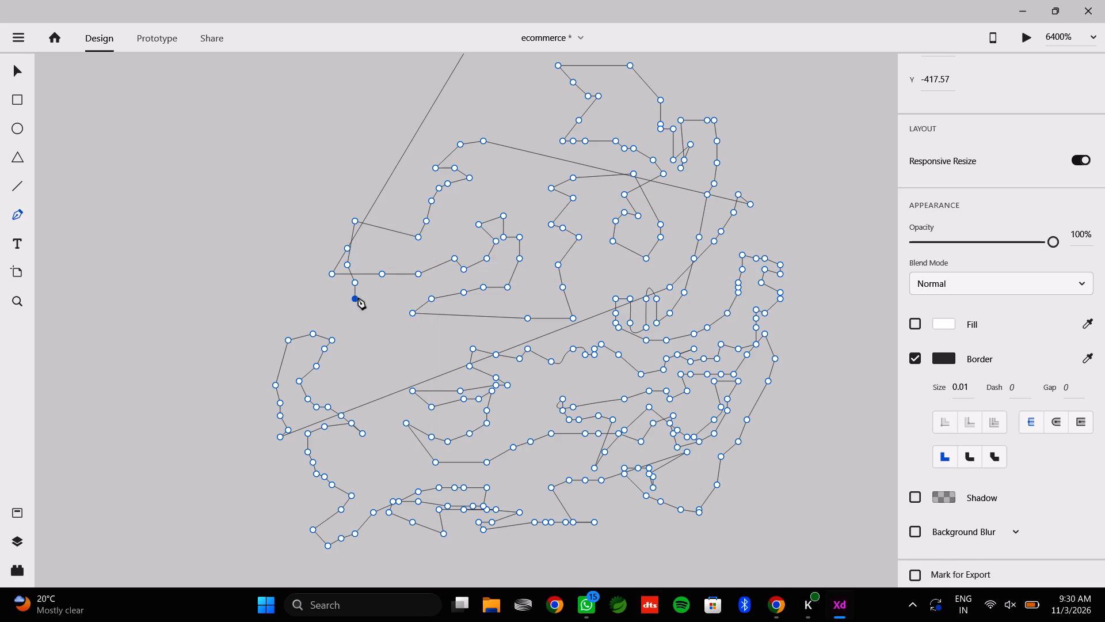
click(322, 291)
click(290, 278)
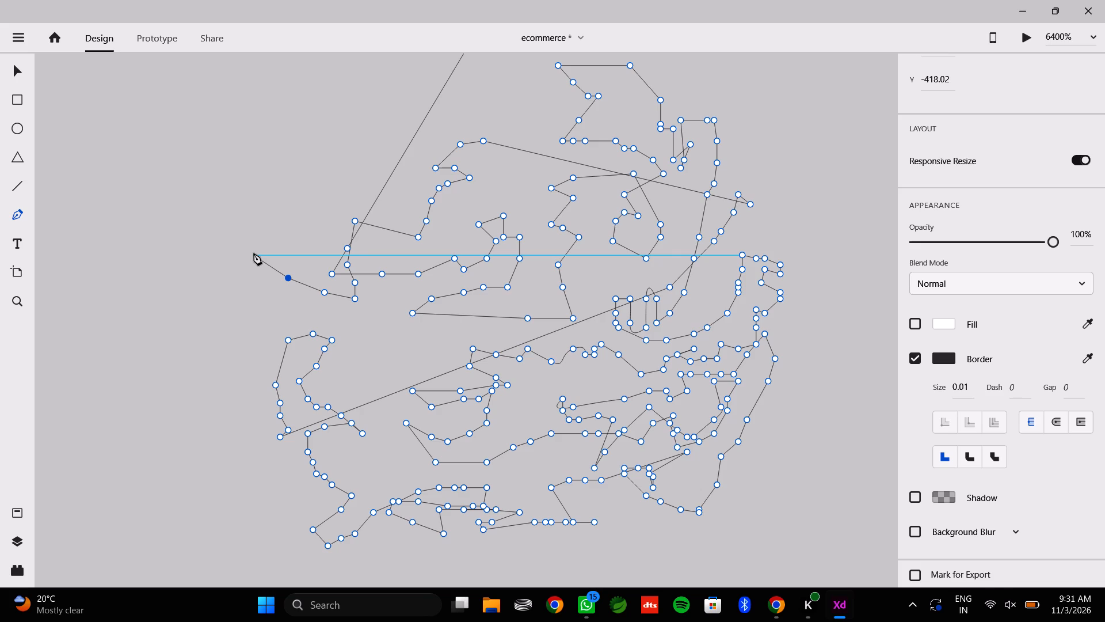
Extend the path to a far outward tip, fold it sharply back, step it down and hook it up and outward.
click(226, 252)
click(280, 283)
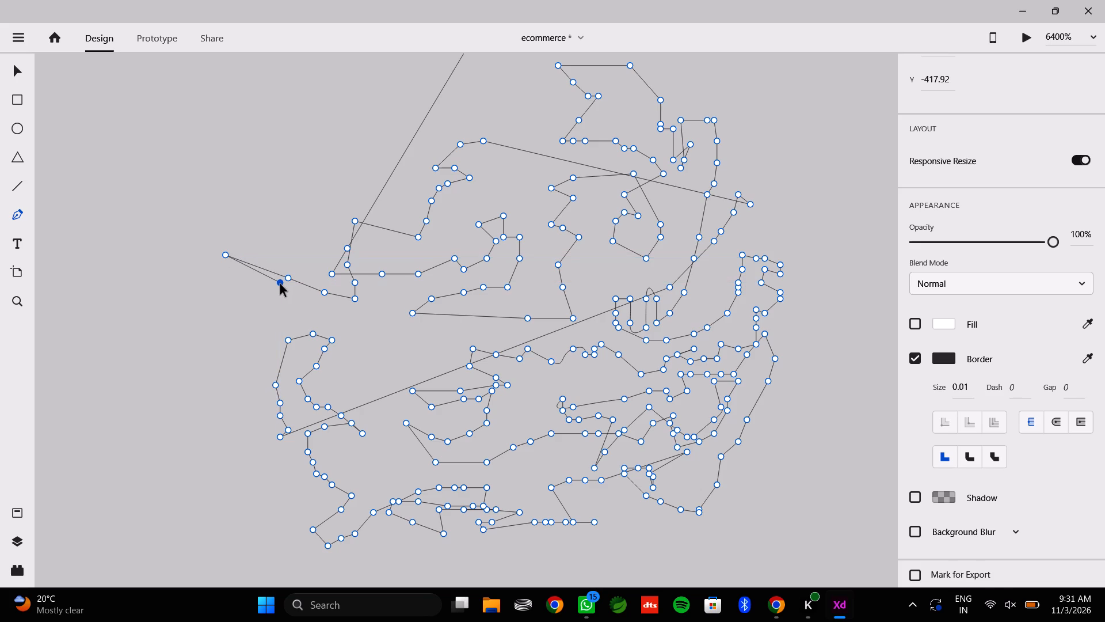
click(280, 283)
click(269, 313)
click(264, 326)
click(243, 313)
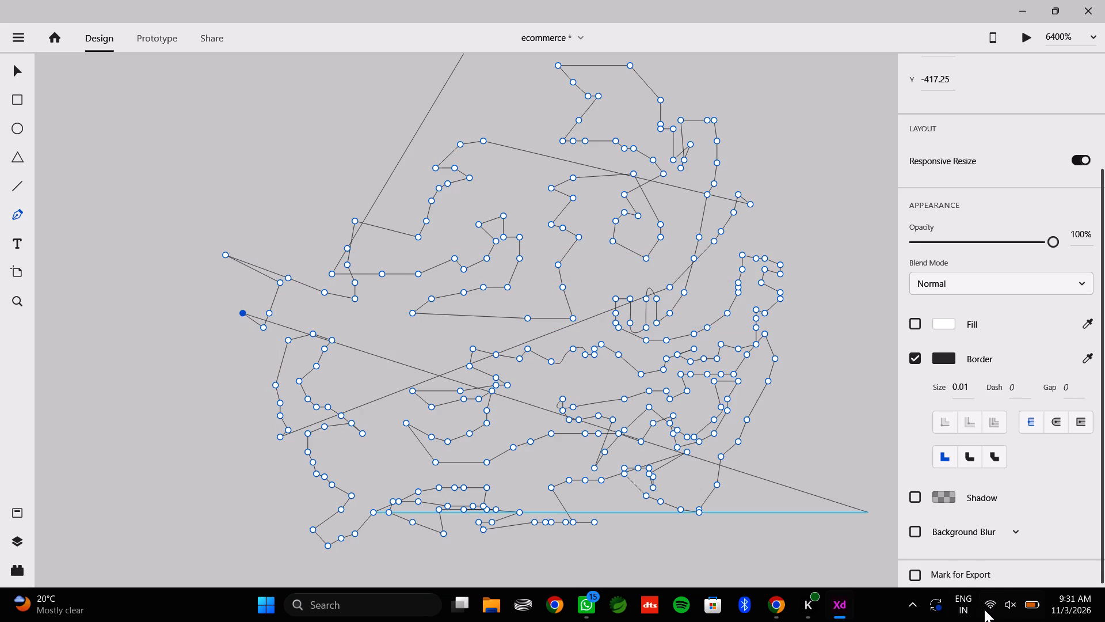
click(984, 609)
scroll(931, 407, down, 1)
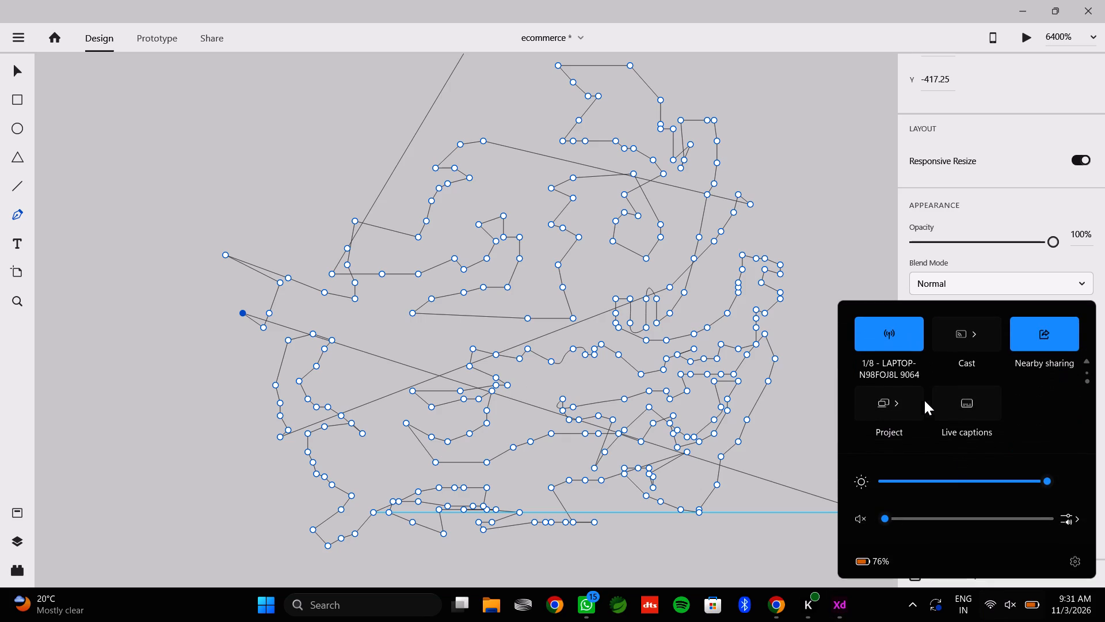
Run one long segment across the drawing to beyond its opposite edge, and drop the path steeply in short segments with a slight inward bend.
click(795, 203)
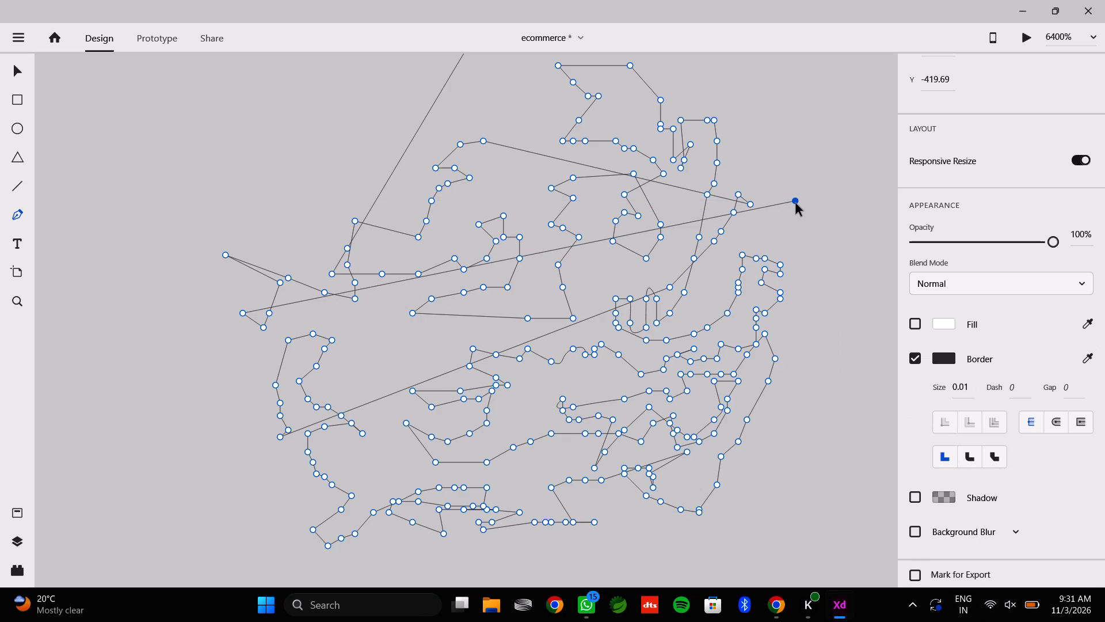
click(800, 227)
click(800, 259)
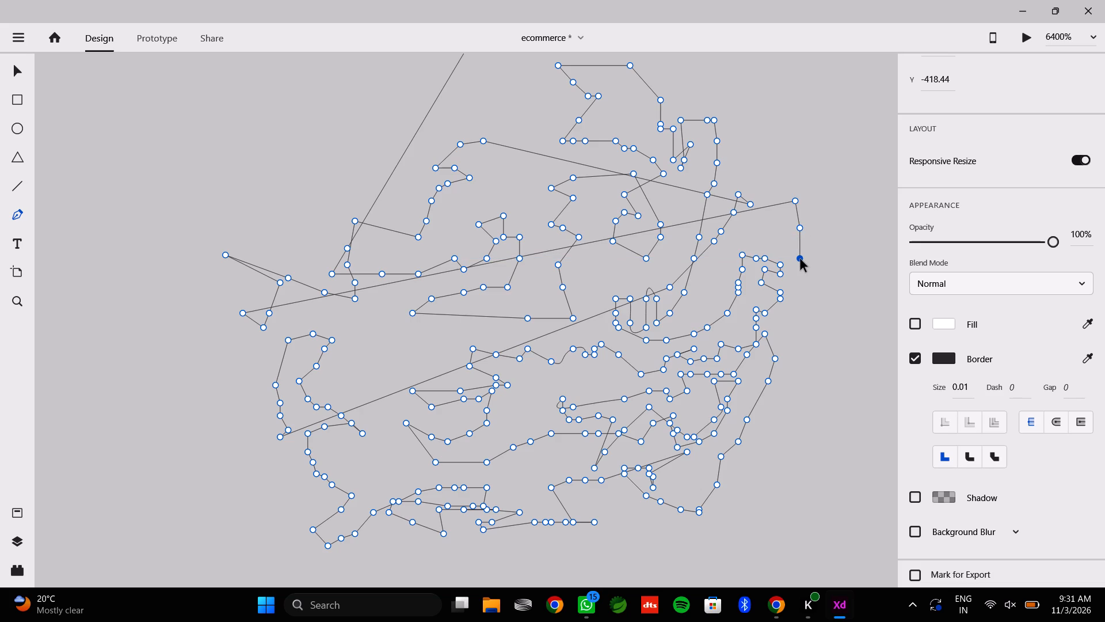
click(800, 259)
click(806, 294)
click(806, 309)
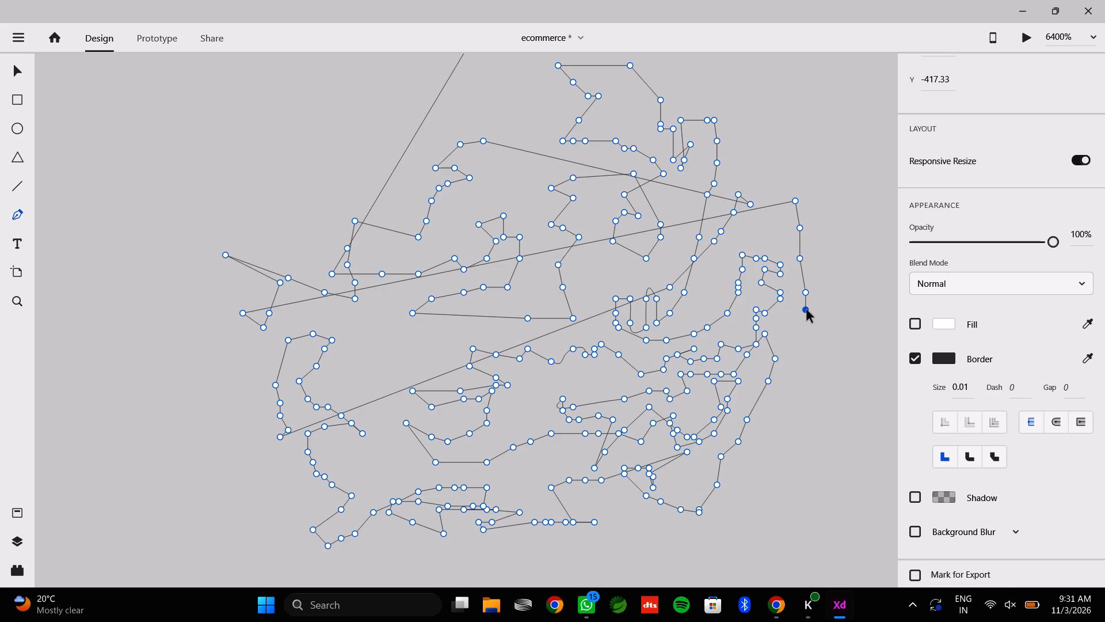
click(802, 322)
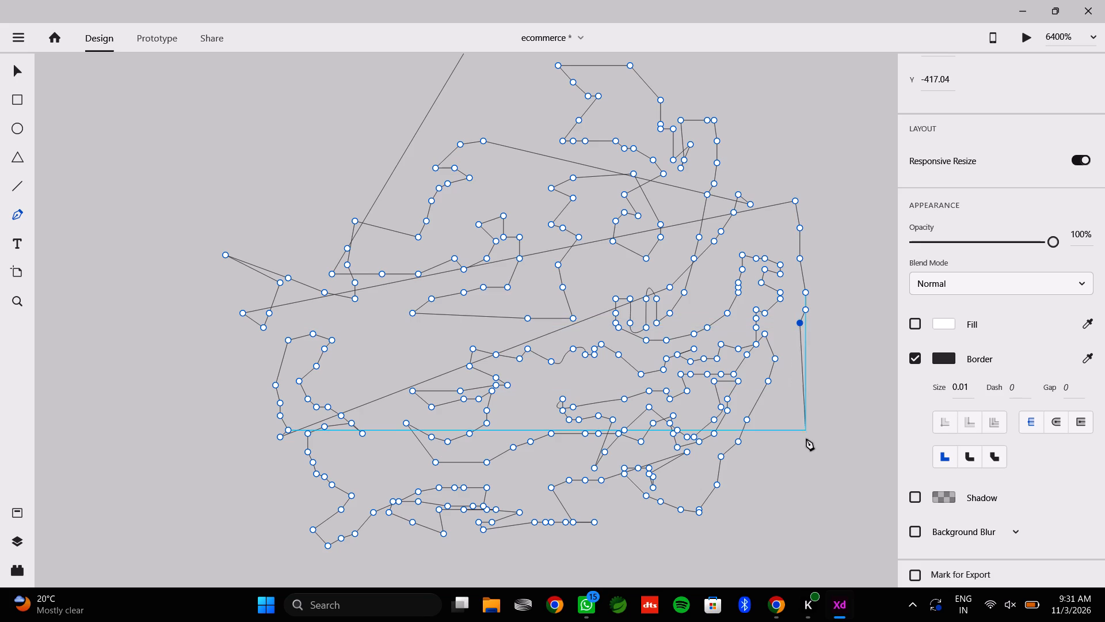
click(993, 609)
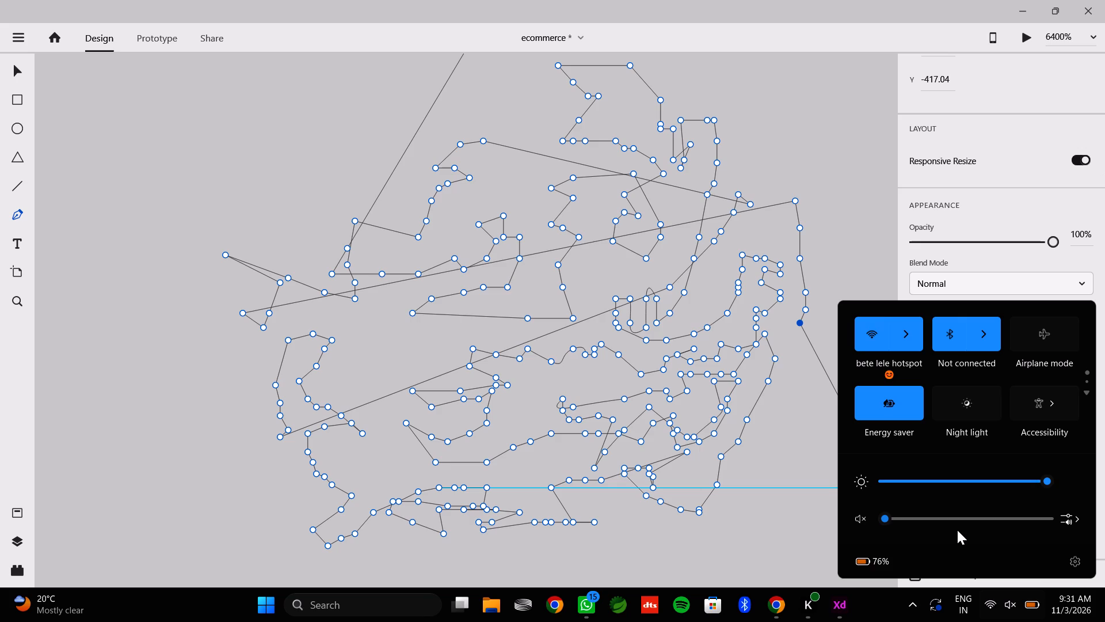
Raise the path outward from the bottom of the steep edge to a sharp peak and bring it steeply back down.
click(827, 227)
click(819, 282)
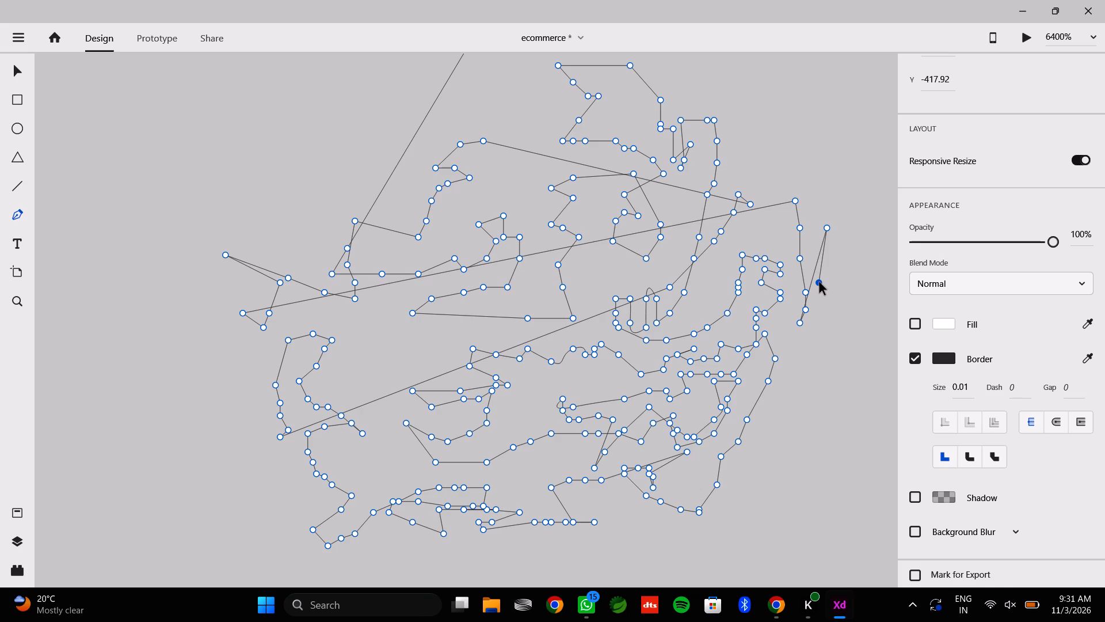